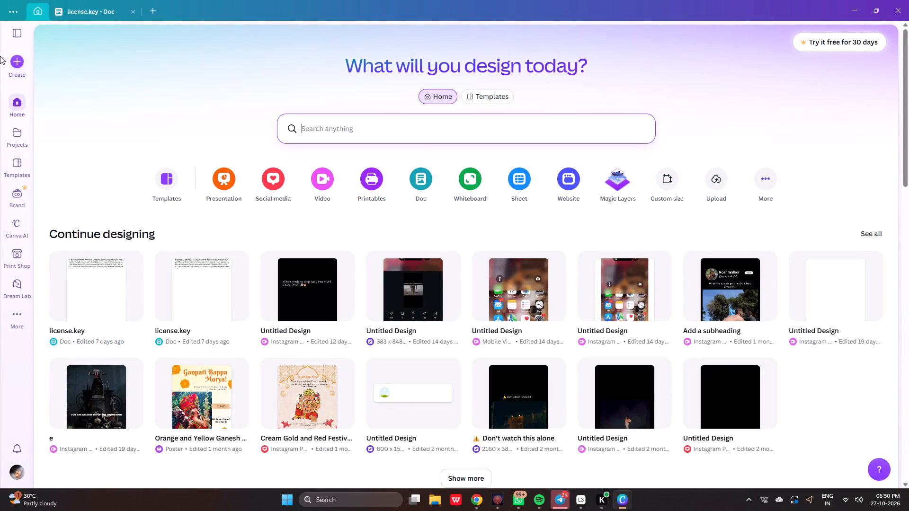
Start creating a new design and browse the suggested design formats for a suitable type.
{"action": "left_click", "coordinate": [22, 61]}
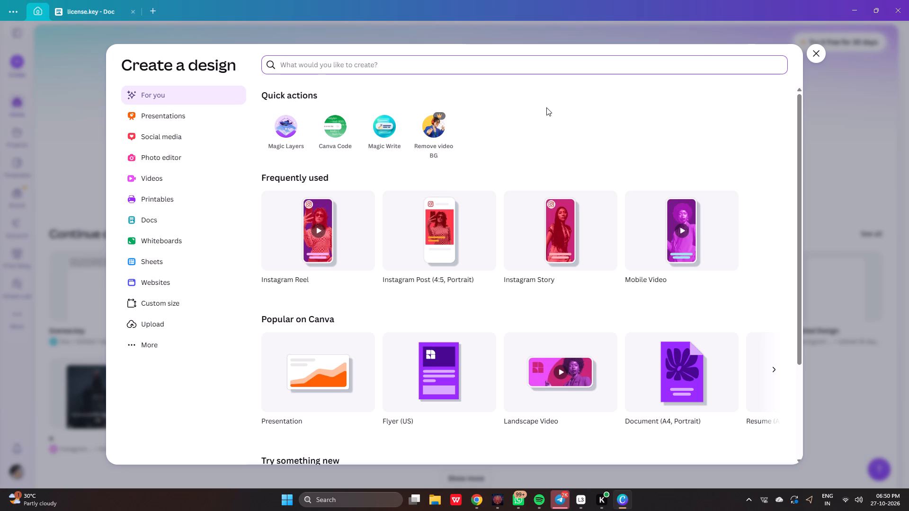
{"action": "scroll", "coordinate": [546, 172], "scroll_direction": "down", "scroll_amount": 2}
{"action": "scroll", "coordinate": [492, 221], "scroll_direction": "down", "scroll_amount": 3}
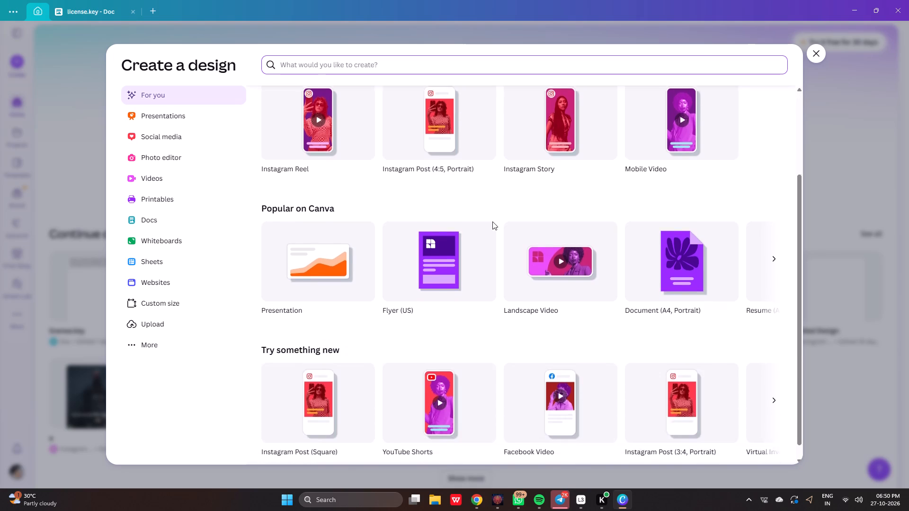
Create a new blank design in the Instagram Reel format.
{"action": "scroll", "coordinate": [463, 238], "scroll_direction": "up", "scroll_amount": 3}
{"action": "left_click", "coordinate": [328, 244]}
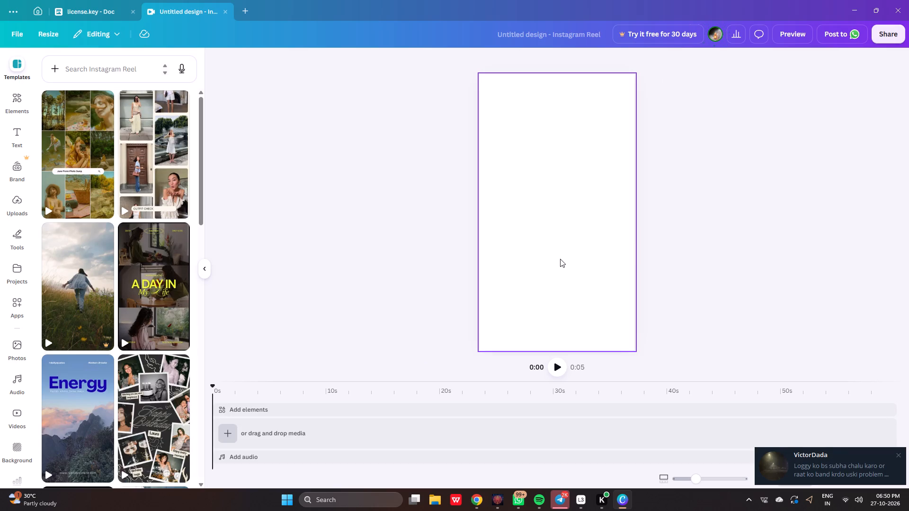
{"action": "left_click", "coordinate": [582, 275]}
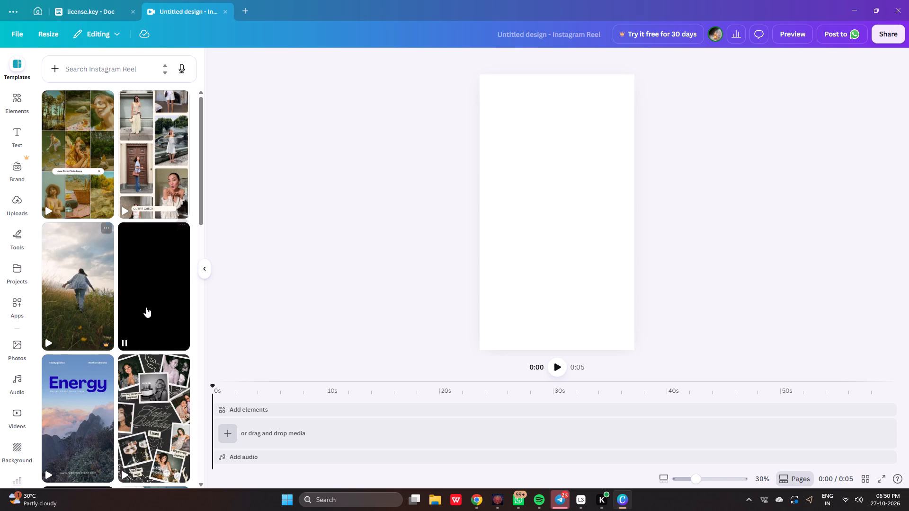
Browse the Instagram Reel templates for a suitable layout.
{"action": "scroll", "coordinate": [146, 307], "scroll_direction": "down", "scroll_amount": 12}
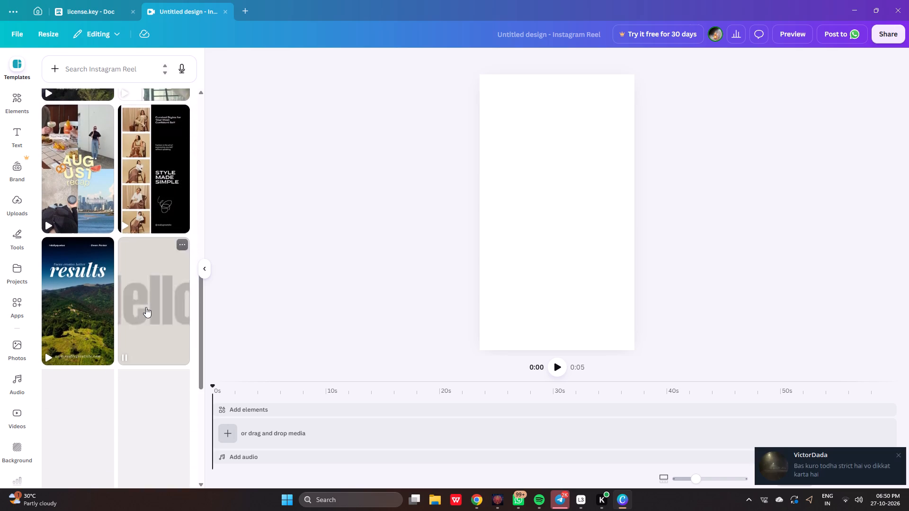
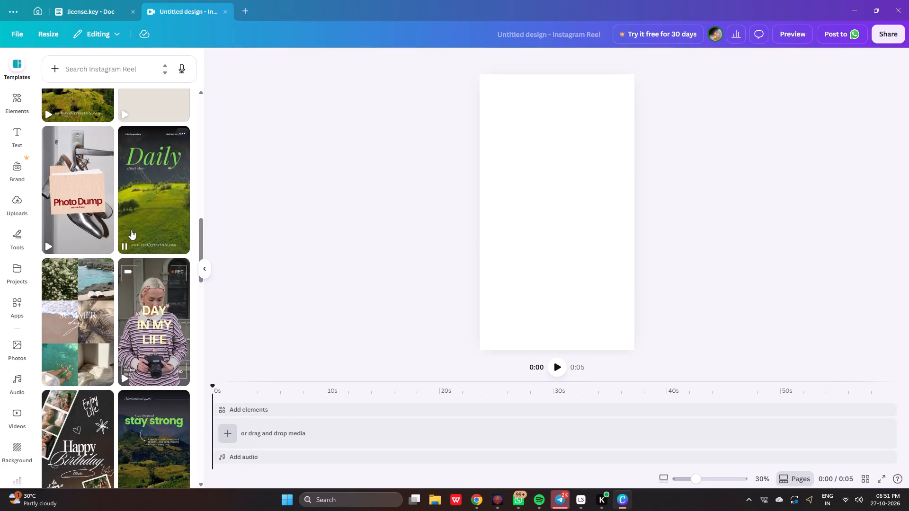
Add the recently used grey elephant graphic to the blank reel page and position it in the page's top-left corner.
{"action": "left_click", "coordinate": [14, 89]}
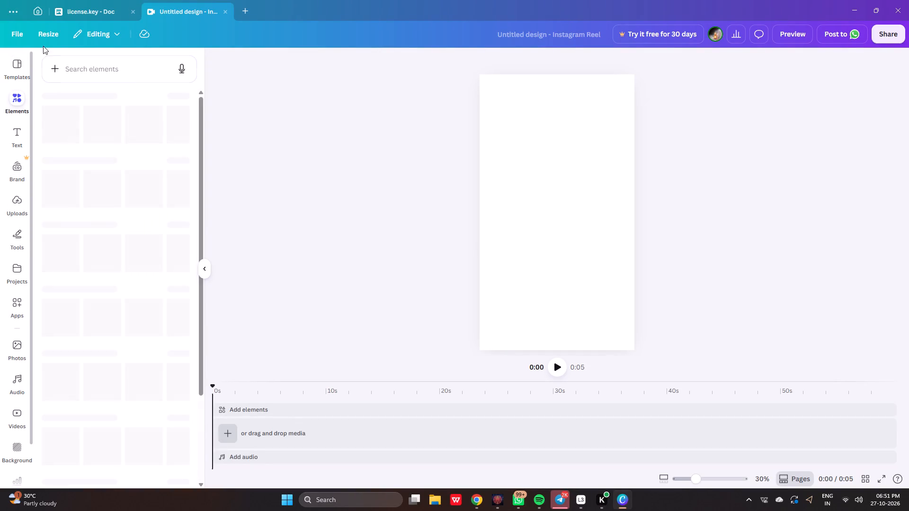
{"action": "scroll", "coordinate": [122, 247], "scroll_direction": "down", "scroll_amount": 2}
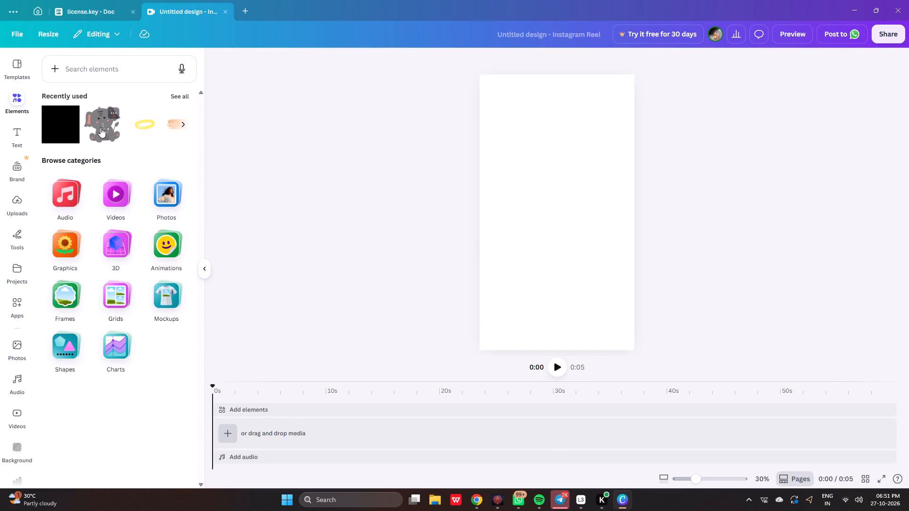
{"action": "left_click_drag", "start_coordinate": [100, 127], "coordinate": [507, 125]}
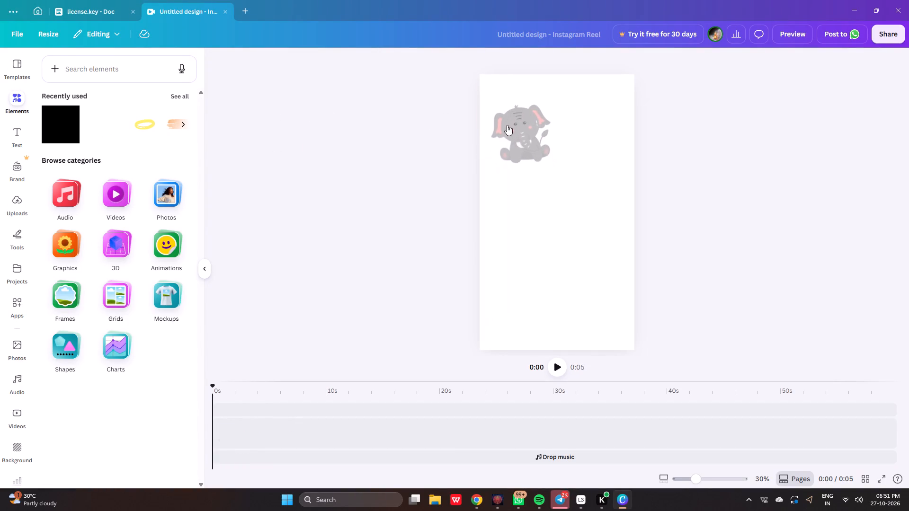
{"action": "left_click_drag", "start_coordinate": [532, 152], "coordinate": [524, 127]}
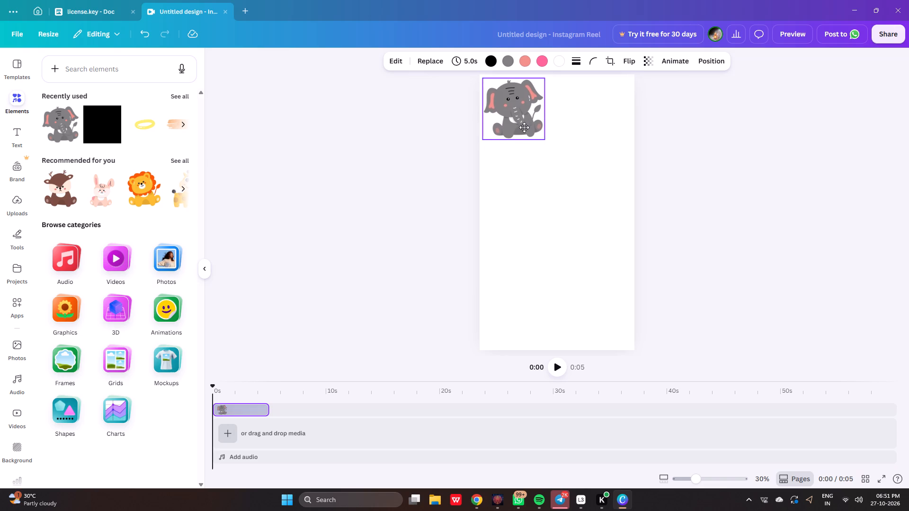
{"action": "left_click_drag", "start_coordinate": [524, 127], "coordinate": [522, 124]}
Scale the elephant graphic down slightly to about 411 by 408, keeping it in the page's top-left corner.
{"action": "left_click", "coordinate": [541, 135]}
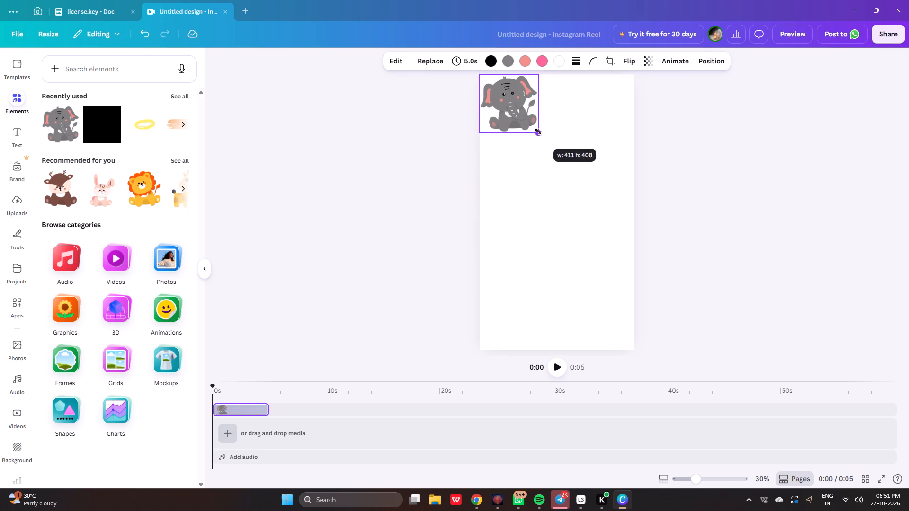
Find the pink "Thank You for Watching" template among the Instagram Reel templates and apply it to the page with the elephant.
{"action": "left_click", "coordinate": [15, 128]}
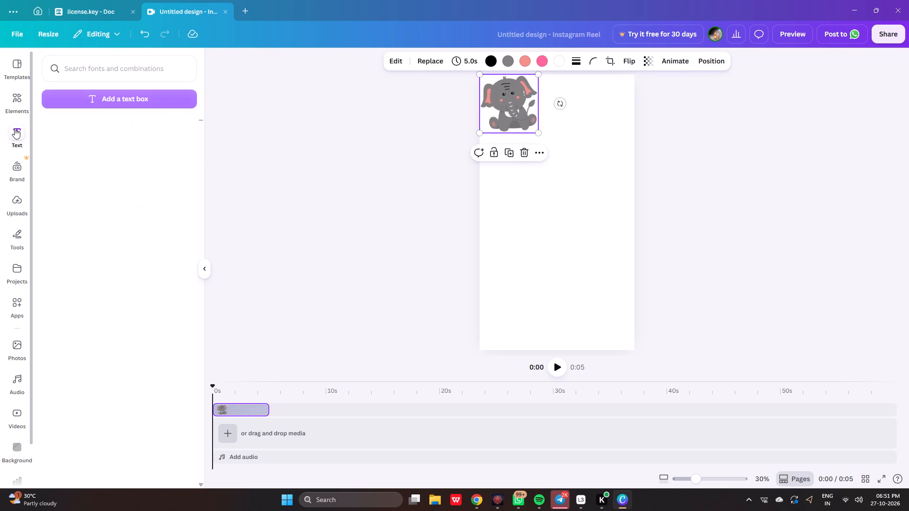
{"action": "left_click", "coordinate": [7, 68]}
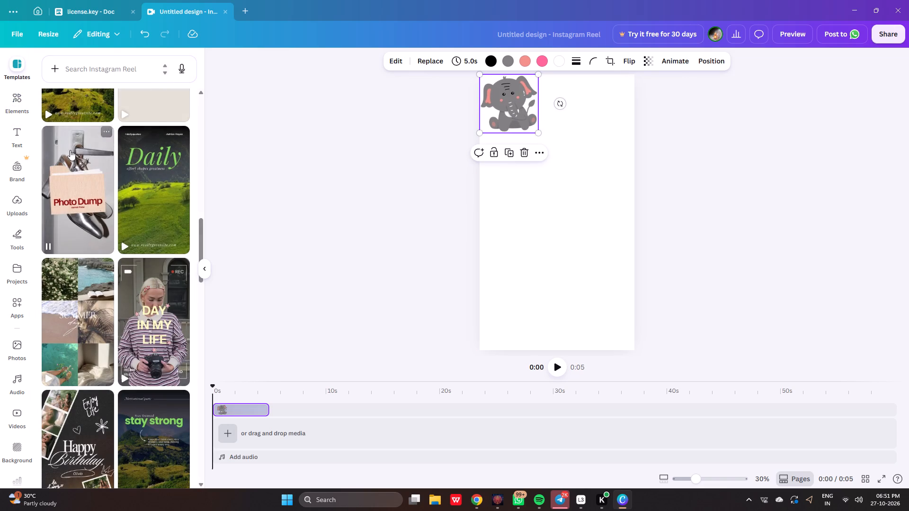
{"action": "scroll", "coordinate": [101, 222], "scroll_direction": "down", "scroll_amount": 10}
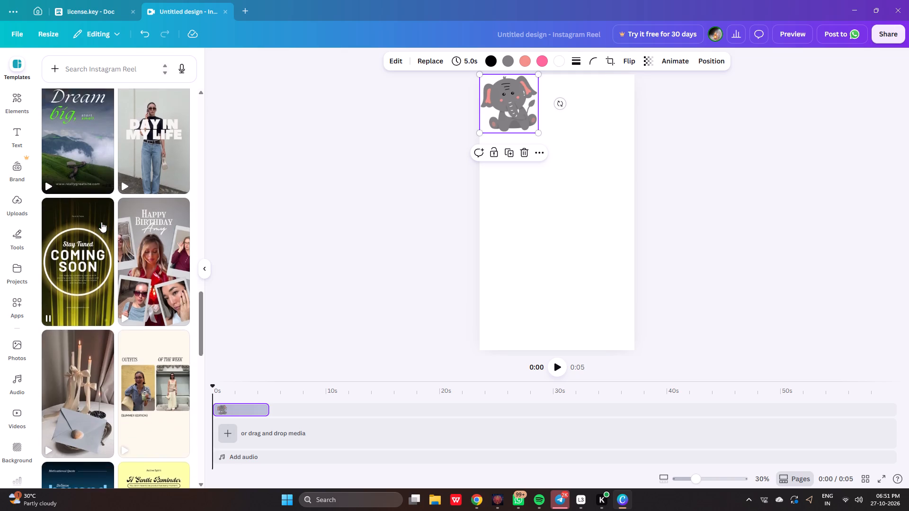
{"action": "scroll", "coordinate": [87, 240], "scroll_direction": "down", "scroll_amount": 4}
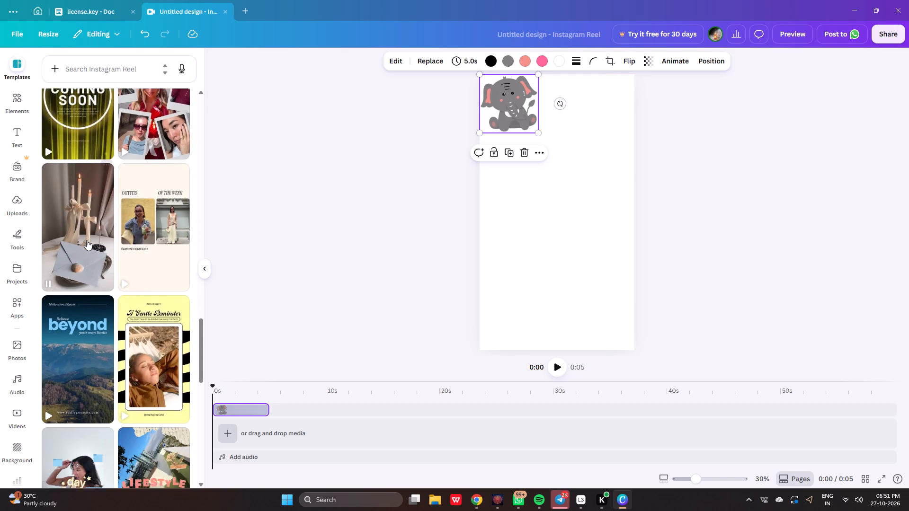
{"action": "scroll", "coordinate": [87, 240], "scroll_direction": "down", "scroll_amount": 2}
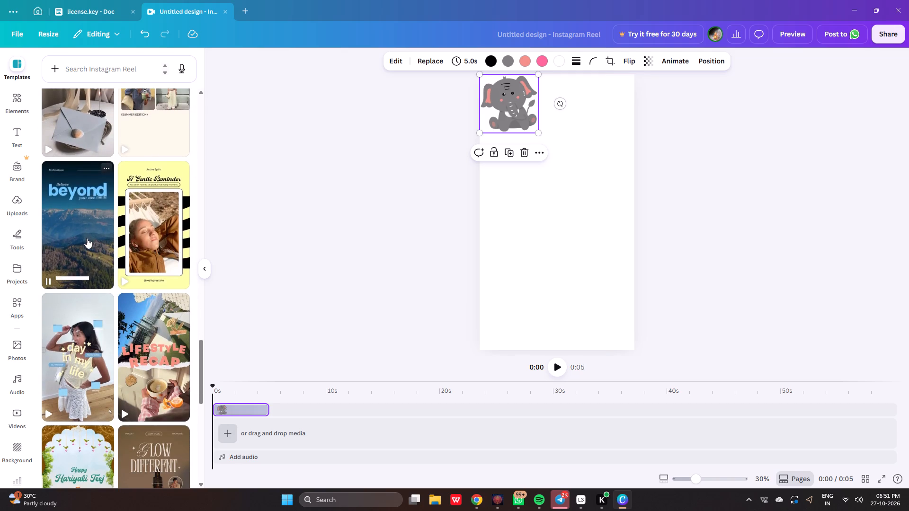
{"action": "scroll", "coordinate": [87, 237], "scroll_direction": "down", "scroll_amount": 5}
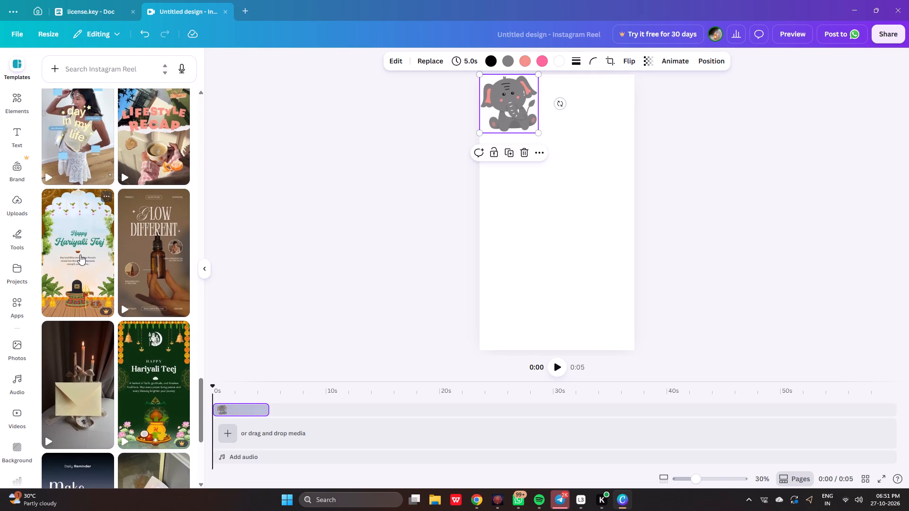
{"action": "scroll", "coordinate": [80, 255], "scroll_direction": "down", "scroll_amount": 6}
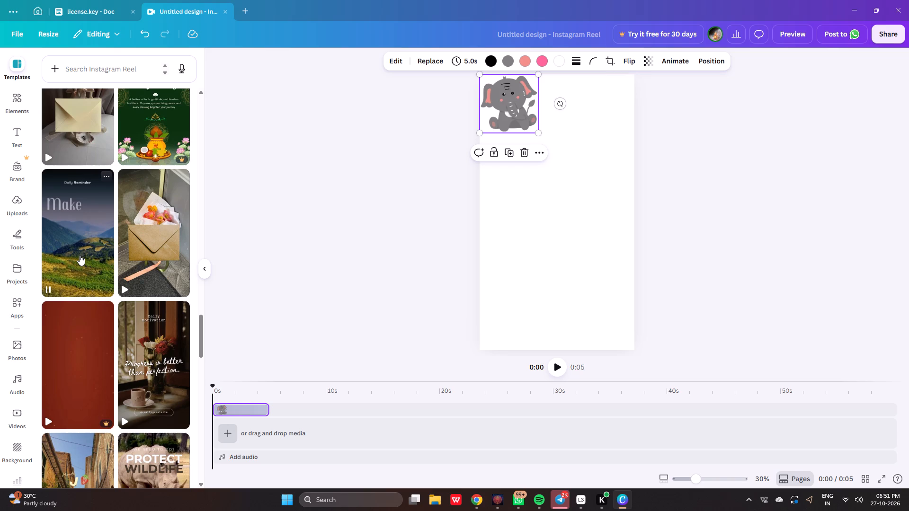
{"action": "scroll", "coordinate": [80, 255], "scroll_direction": "down", "scroll_amount": 4}
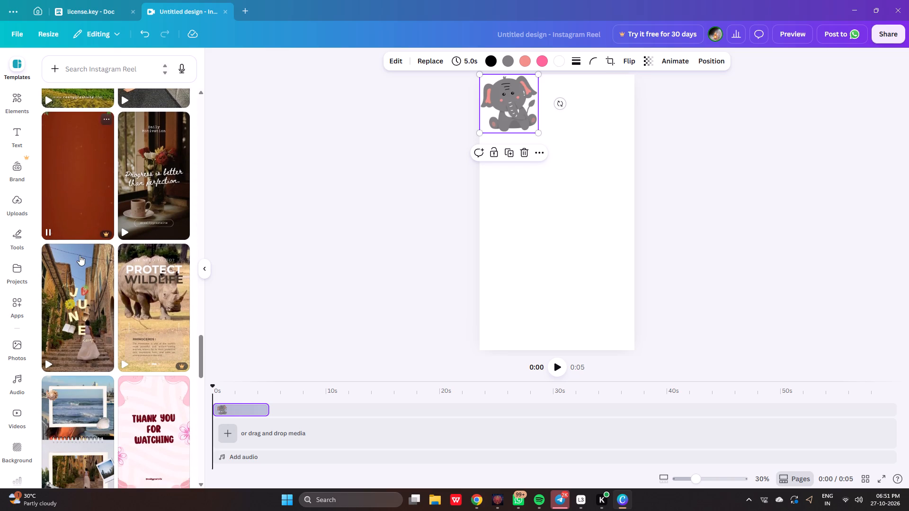
{"action": "scroll", "coordinate": [80, 255], "scroll_direction": "down", "scroll_amount": 2}
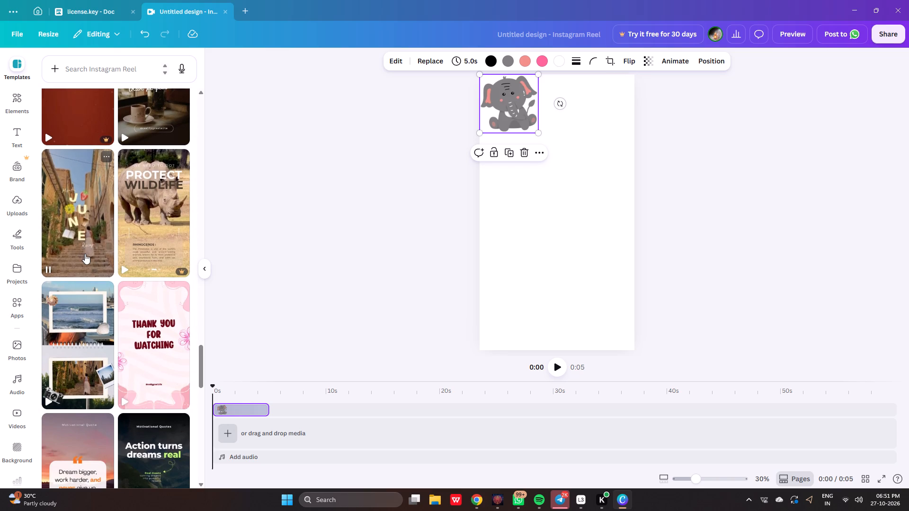
{"action": "left_click_drag", "start_coordinate": [152, 356], "coordinate": [517, 181]}
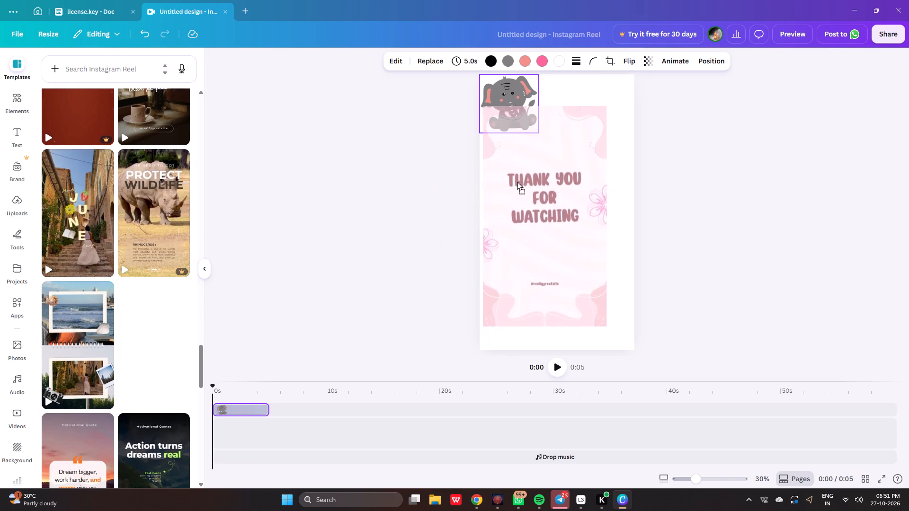
{"action": "left_click_drag", "start_coordinate": [517, 181], "coordinate": [530, 169]}
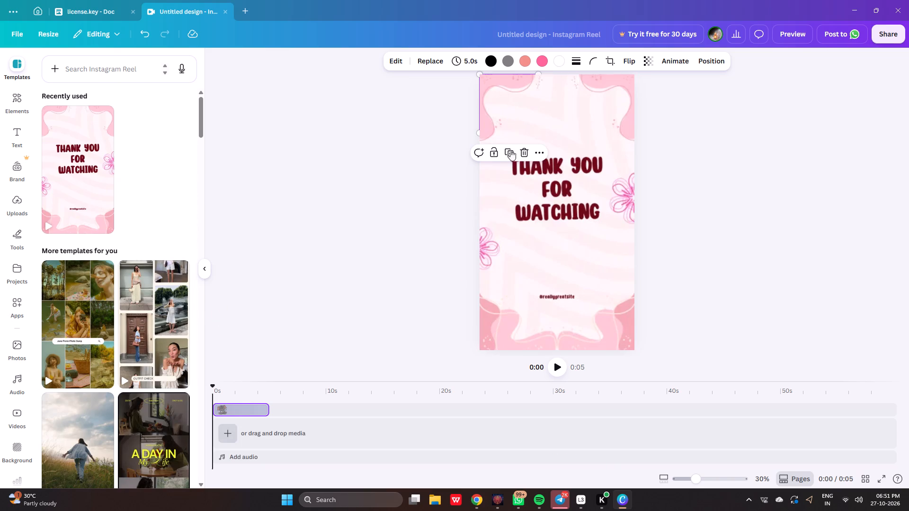
{"action": "left_click", "coordinate": [557, 248]}
{"action": "left_click", "coordinate": [714, 205]}
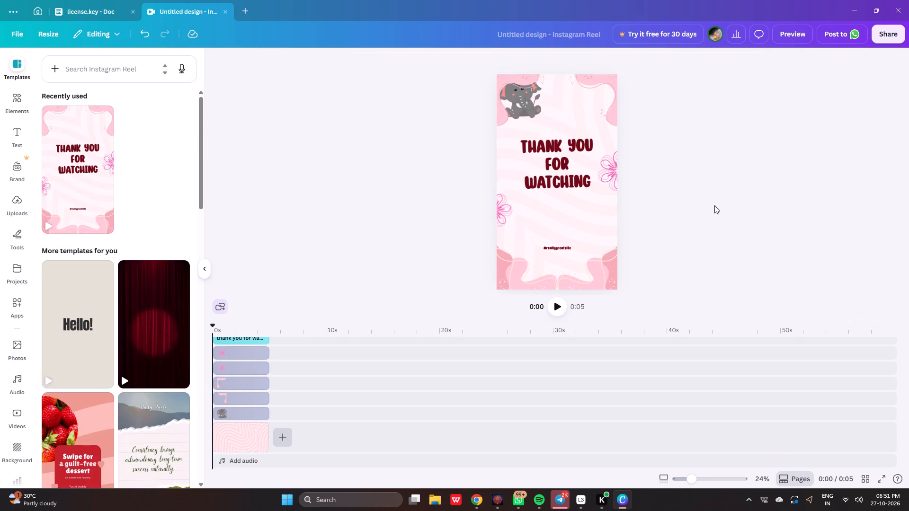
{"action": "double_click", "coordinate": [571, 249]}
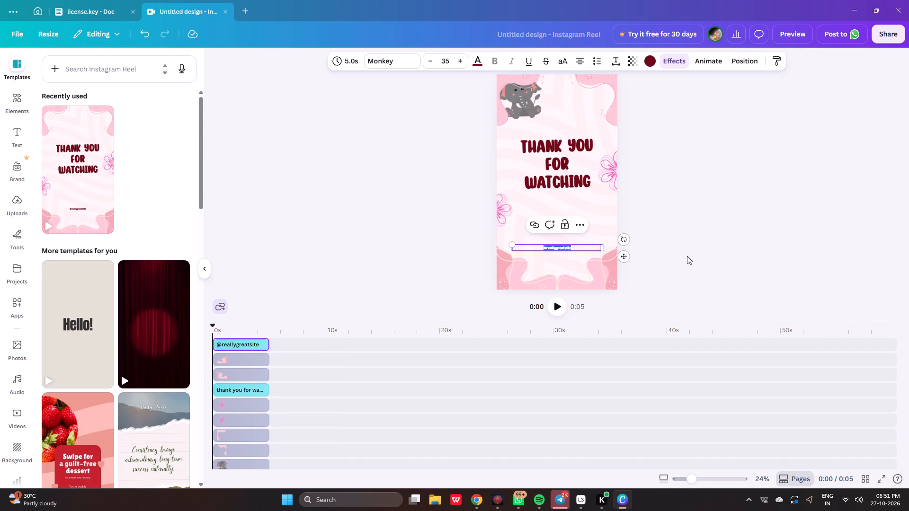
{"action": "key", "text": "BackSpace"}
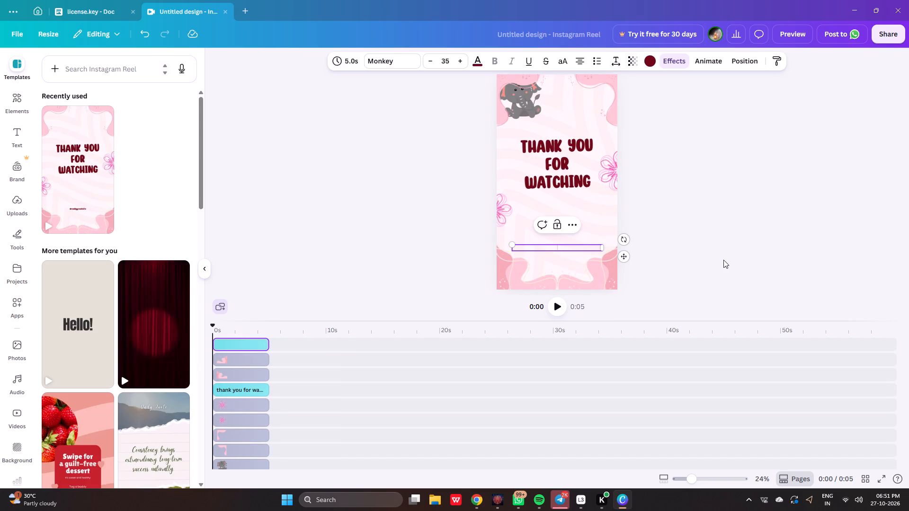
{"action": "key", "text": "shift+at"}
{"action": "key", "text": "BackSpace"}
{"action": "key", "text": "BackSpace"}
{"action": "key", "text": "BackSpace"}
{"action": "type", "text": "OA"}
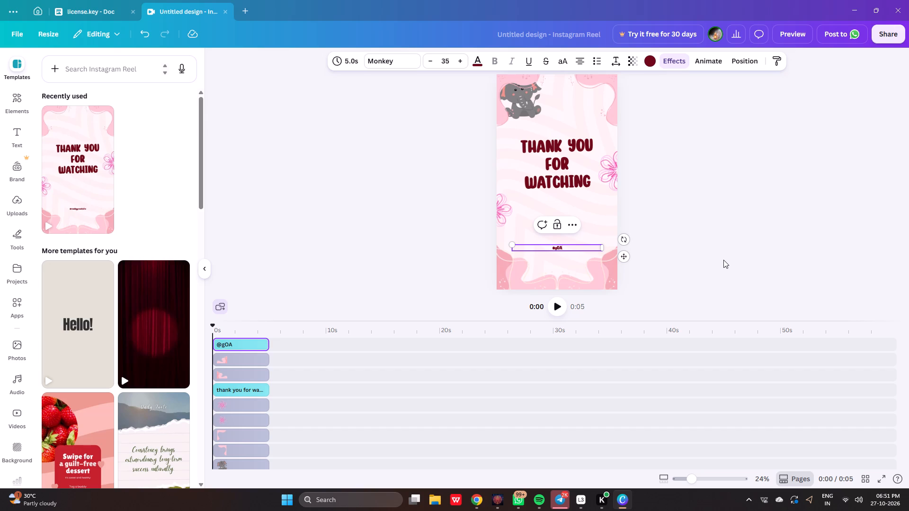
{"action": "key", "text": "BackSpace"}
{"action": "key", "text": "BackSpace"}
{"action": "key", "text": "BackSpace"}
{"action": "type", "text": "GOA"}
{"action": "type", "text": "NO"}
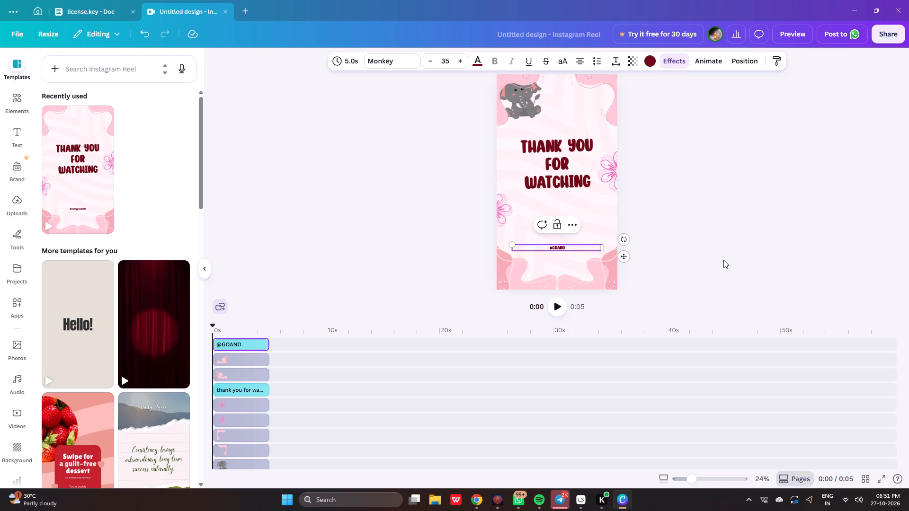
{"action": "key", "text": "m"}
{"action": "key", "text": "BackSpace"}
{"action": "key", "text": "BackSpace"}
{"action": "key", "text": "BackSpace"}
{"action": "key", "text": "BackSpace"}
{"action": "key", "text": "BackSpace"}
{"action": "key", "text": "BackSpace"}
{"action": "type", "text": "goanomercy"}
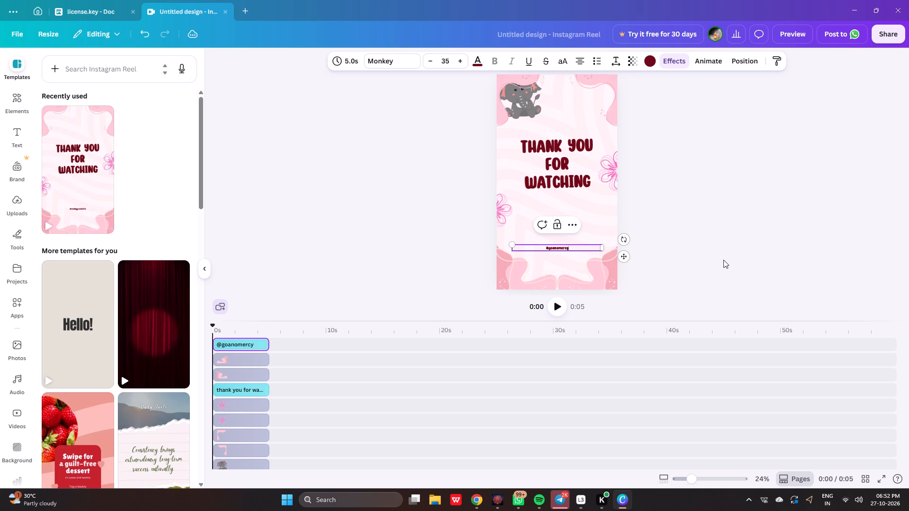
{"action": "left_click", "coordinate": [723, 239]}
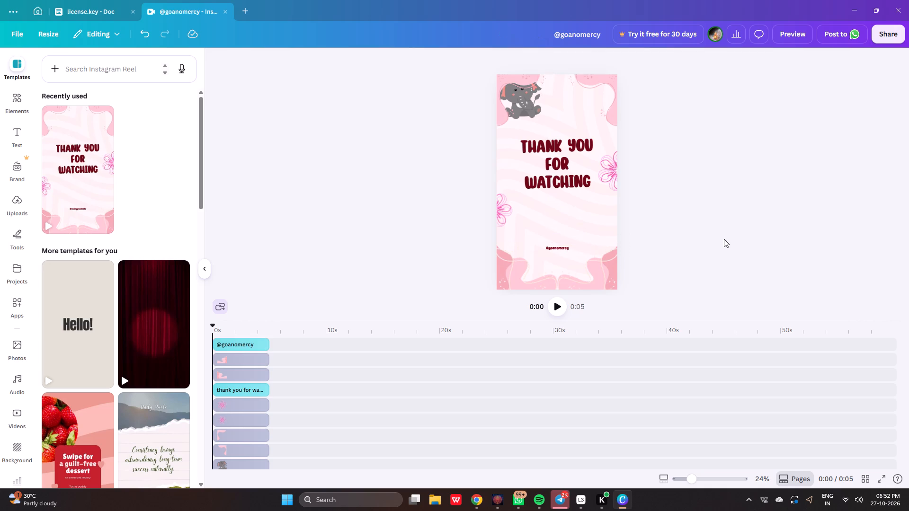
Play the reel to preview its animation and check the heading, flower and bottom corner decorations individually.
{"action": "left_click", "coordinate": [578, 174]}
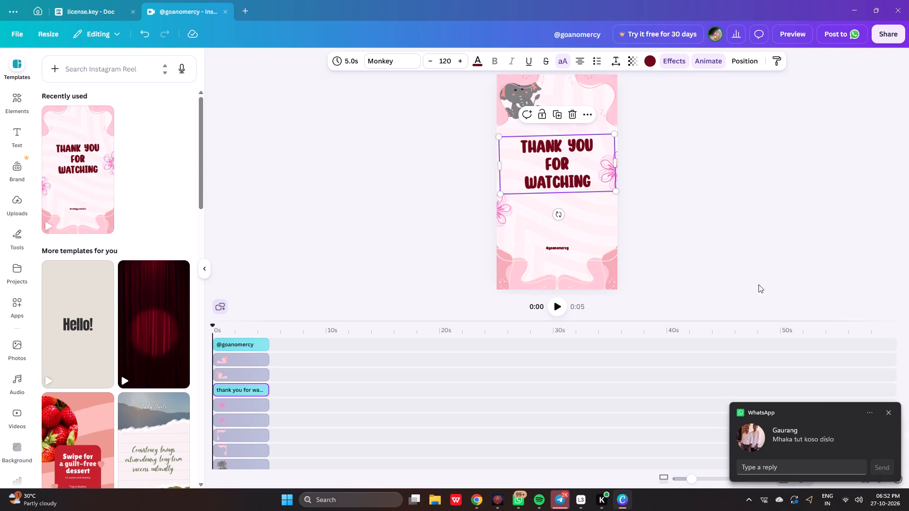
{"action": "left_click", "coordinate": [889, 413]}
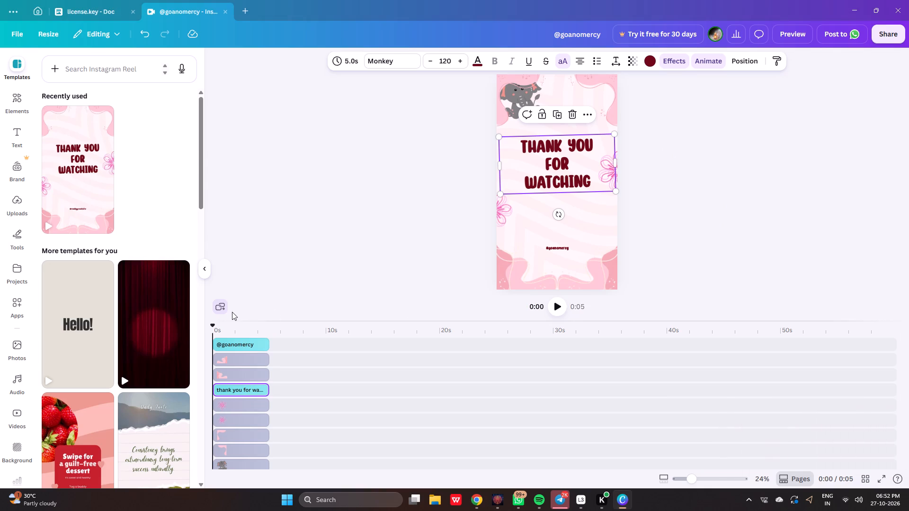
{"action": "left_click", "coordinate": [557, 305]}
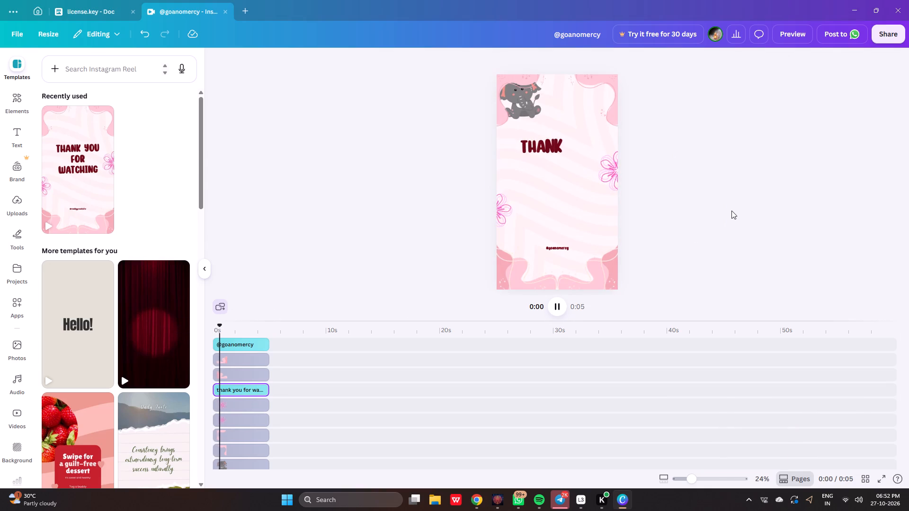
{"action": "left_click", "coordinate": [572, 161]}
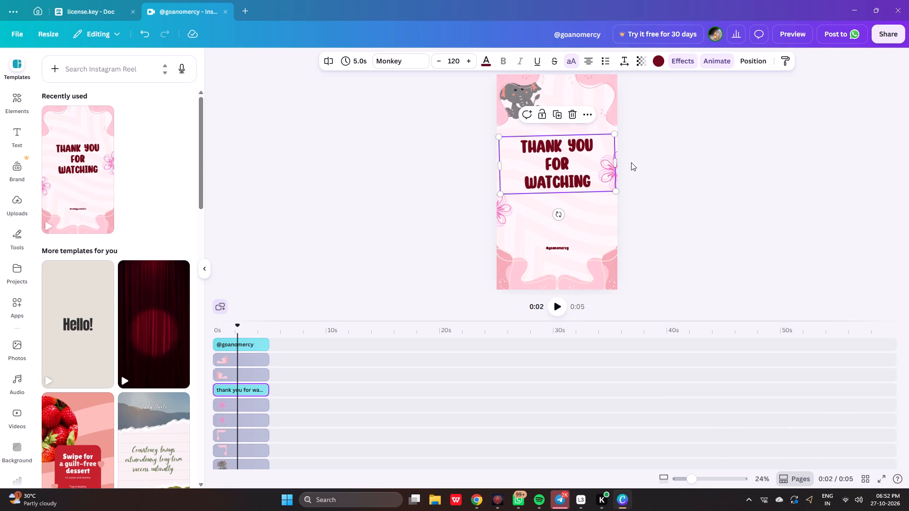
{"action": "left_click", "coordinate": [644, 170]}
{"action": "left_click", "coordinate": [608, 167]}
{"action": "left_click", "coordinate": [594, 253]}
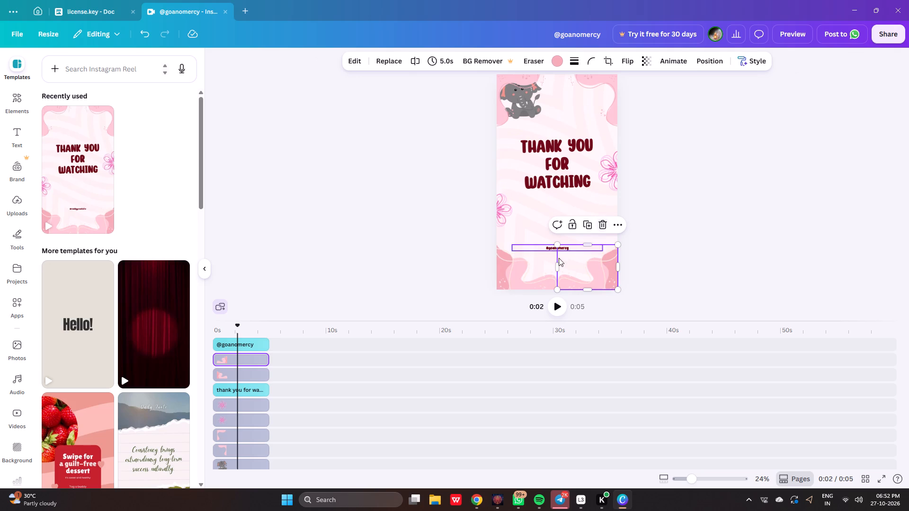
{"action": "left_click", "coordinate": [517, 280]}
Browse the suggested Instagram Reel templates for another suitable design.
{"action": "scroll", "coordinate": [154, 316], "scroll_direction": "down", "scroll_amount": 3}
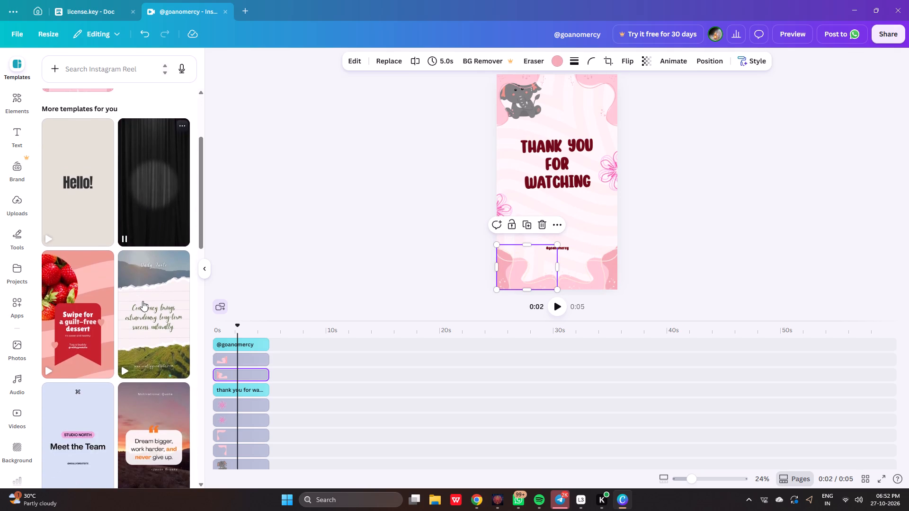
{"action": "scroll", "coordinate": [143, 301], "scroll_direction": "down", "scroll_amount": 11}
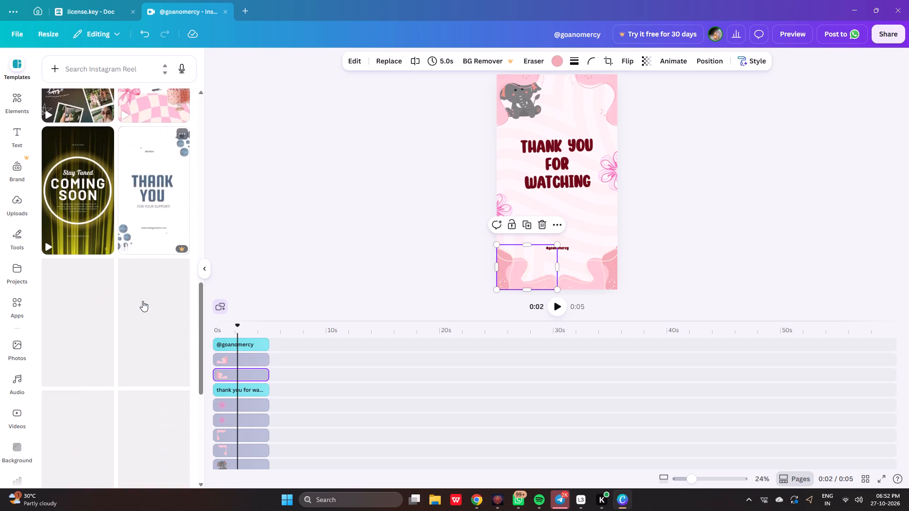
{"action": "scroll", "coordinate": [143, 301], "scroll_direction": "down", "scroll_amount": 4}
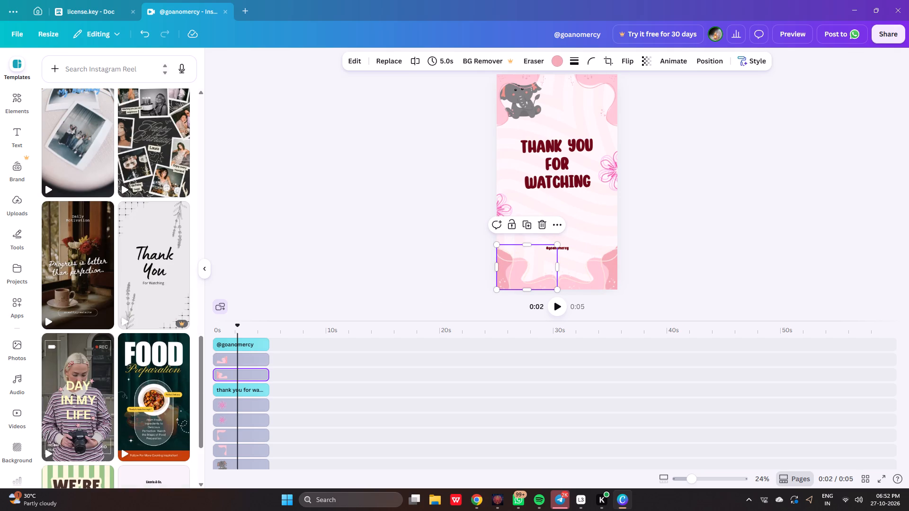
{"action": "scroll", "coordinate": [94, 385], "scroll_direction": "down", "scroll_amount": 9}
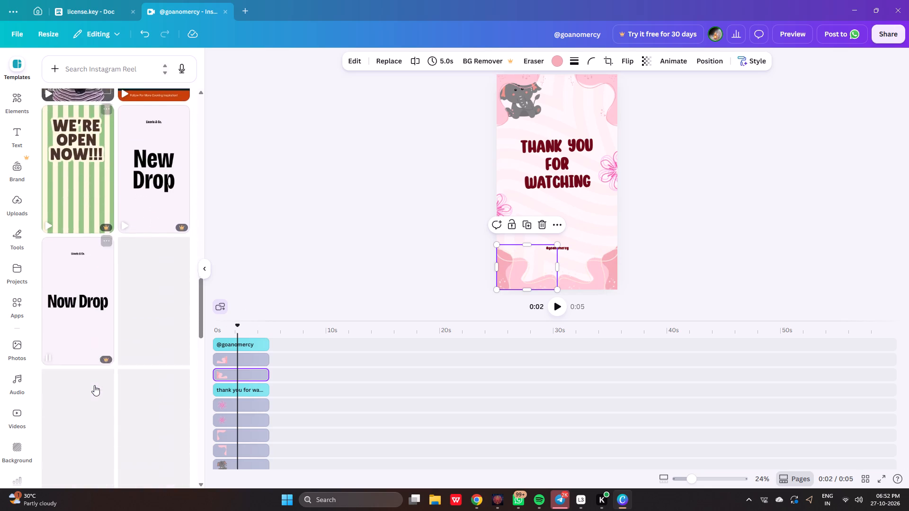
{"action": "scroll", "coordinate": [94, 385], "scroll_direction": "down", "scroll_amount": 4}
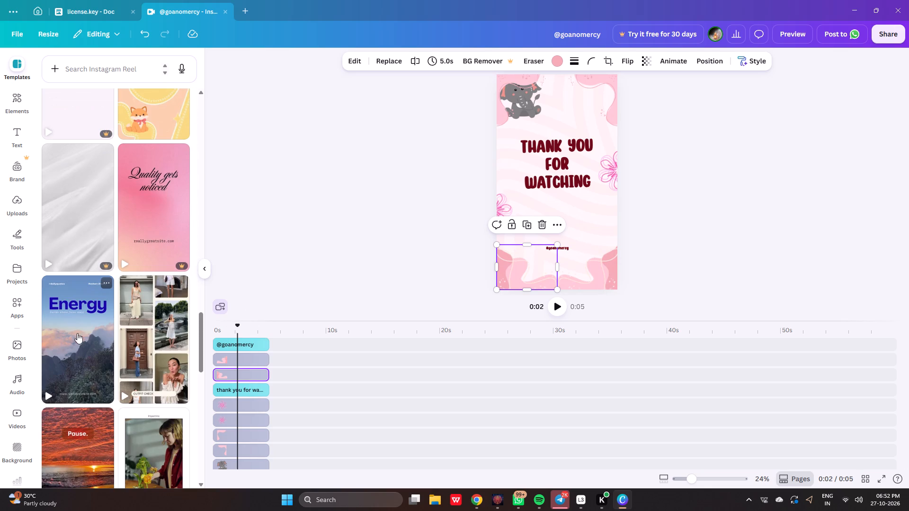
Add the "Energy" mountain template to the reel.
{"action": "left_click_drag", "start_coordinate": [77, 333], "coordinate": [545, 148]}
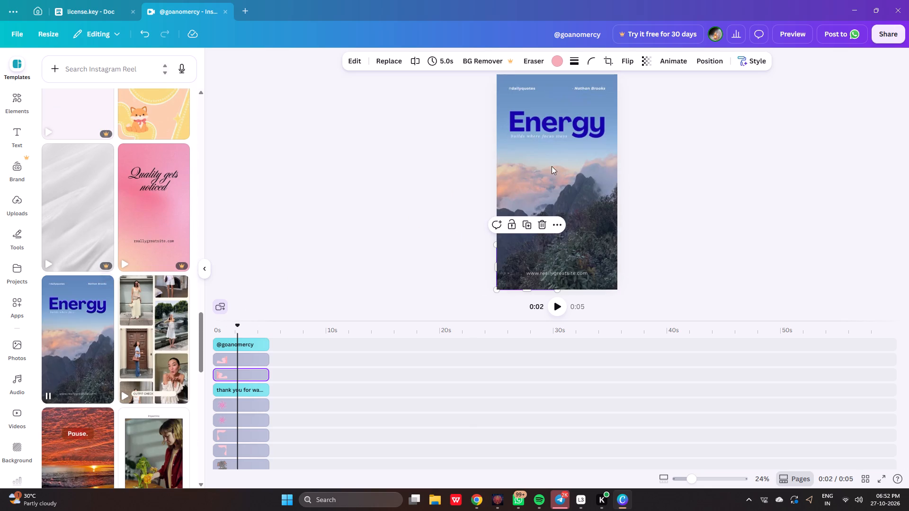
{"action": "left_click", "coordinate": [684, 178]}
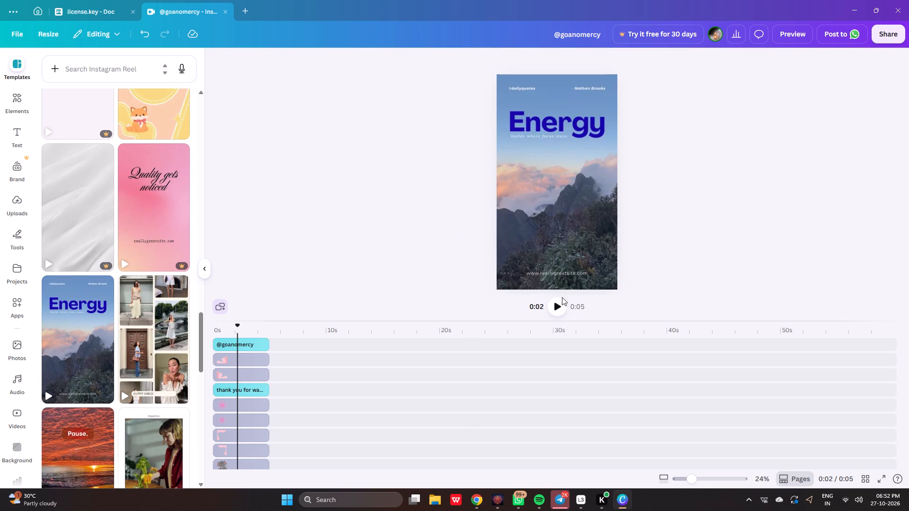
Move the Energy mountain clip ahead of the pink Thank You clip in the timeline.
{"action": "left_click", "coordinate": [554, 301]}
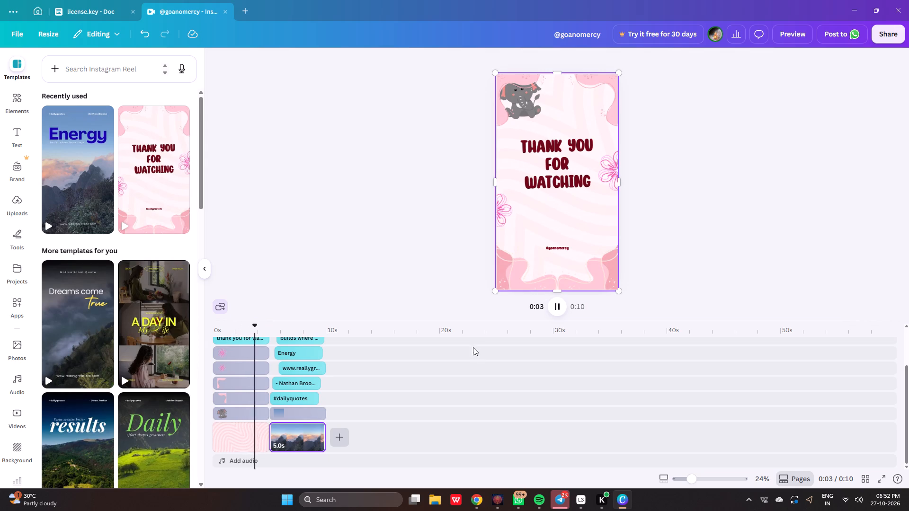
{"action": "left_click_drag", "start_coordinate": [285, 432], "coordinate": [213, 434]}
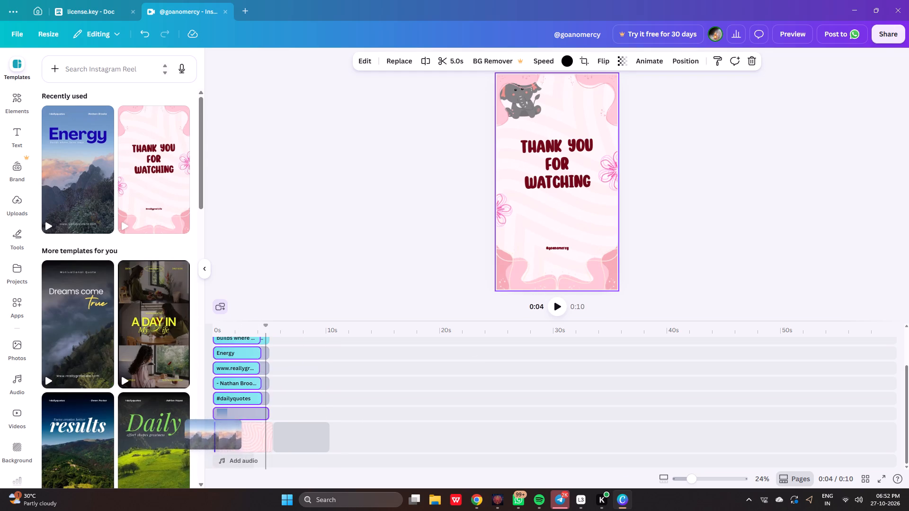
Play back the reordered reel to check both clips, and return the playhead to the start.
{"action": "left_click", "coordinate": [554, 309]}
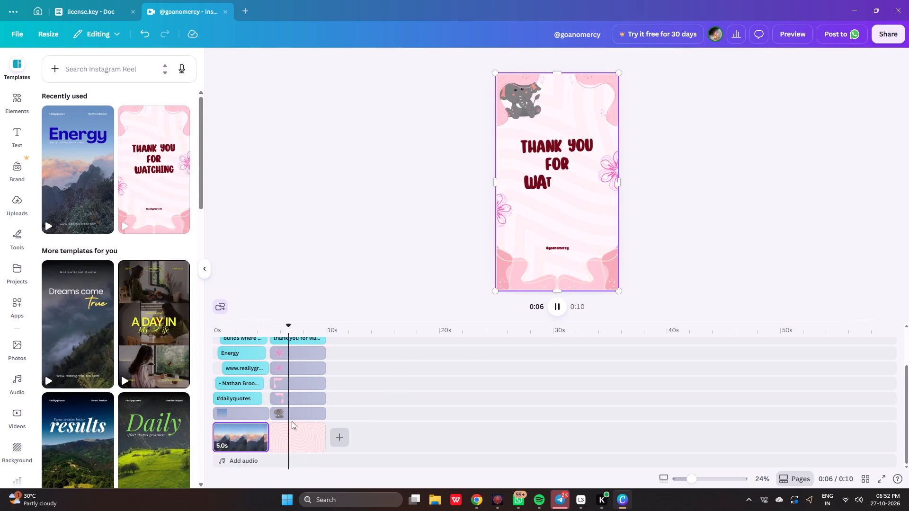
{"action": "left_click_drag", "start_coordinate": [289, 423], "coordinate": [466, 442]}
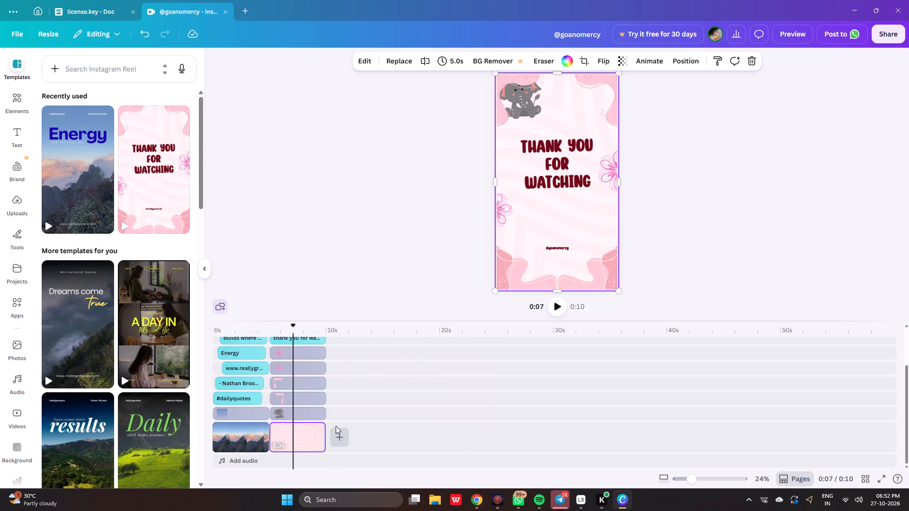
{"action": "left_click_drag", "start_coordinate": [291, 438], "coordinate": [305, 442]}
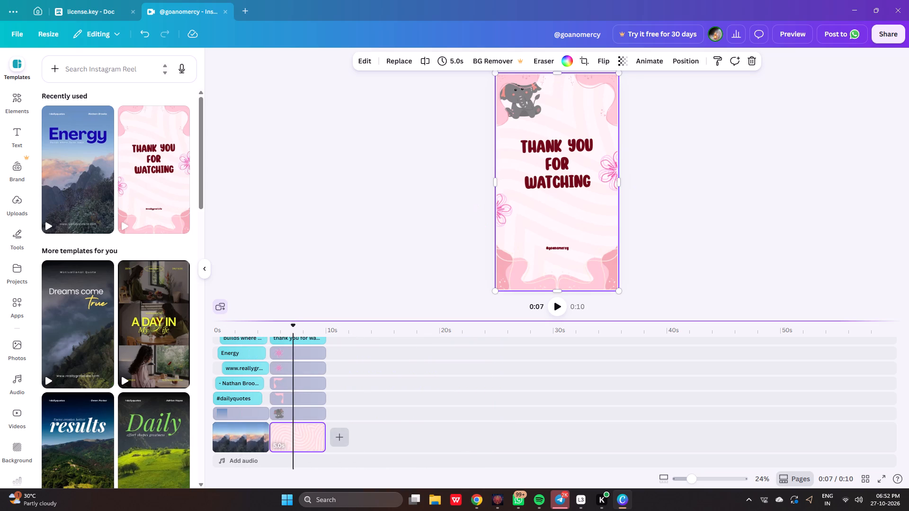
{"action": "left_click_drag", "start_coordinate": [292, 334], "coordinate": [187, 347]}
{"action": "left_click", "coordinate": [563, 308]}
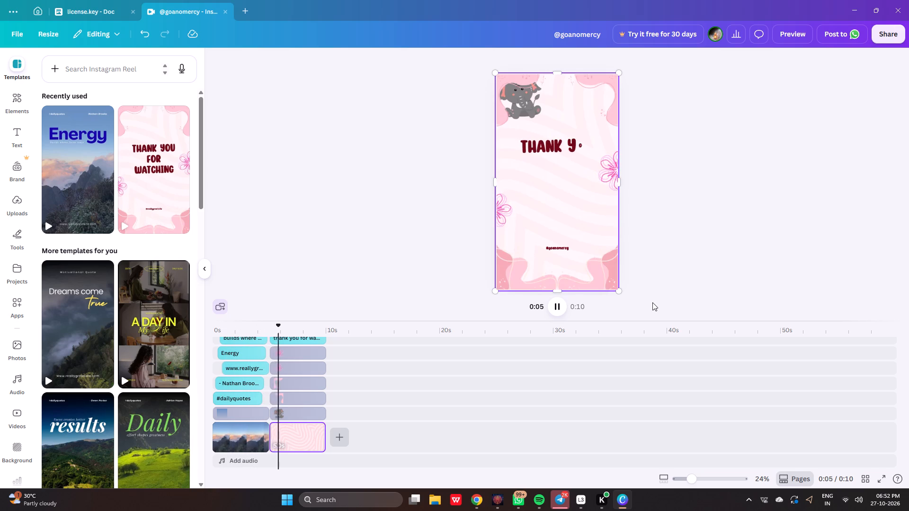
{"action": "left_click", "coordinate": [558, 306]}
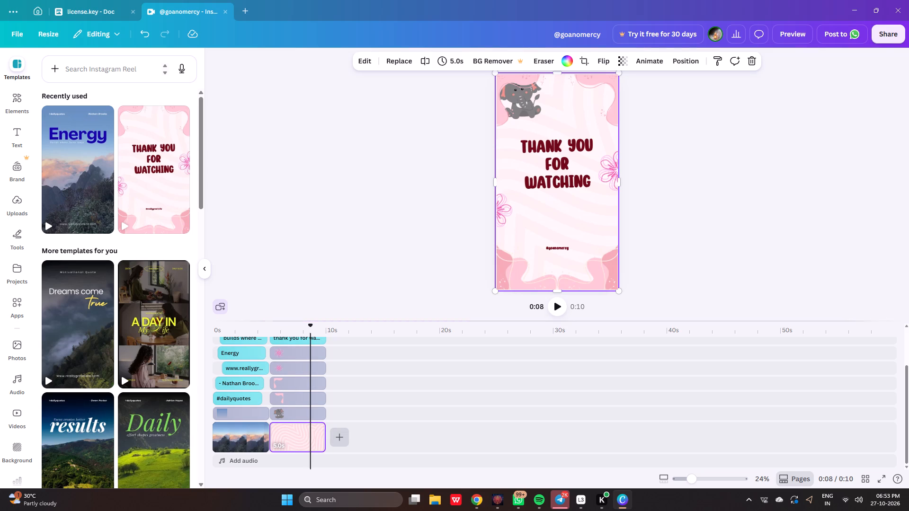
{"action": "left_click_drag", "start_coordinate": [310, 333], "coordinate": [153, 343]}
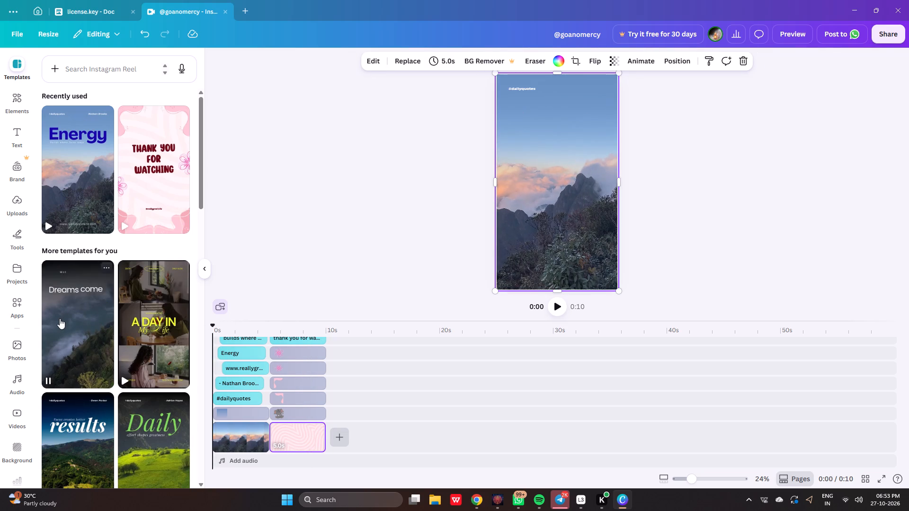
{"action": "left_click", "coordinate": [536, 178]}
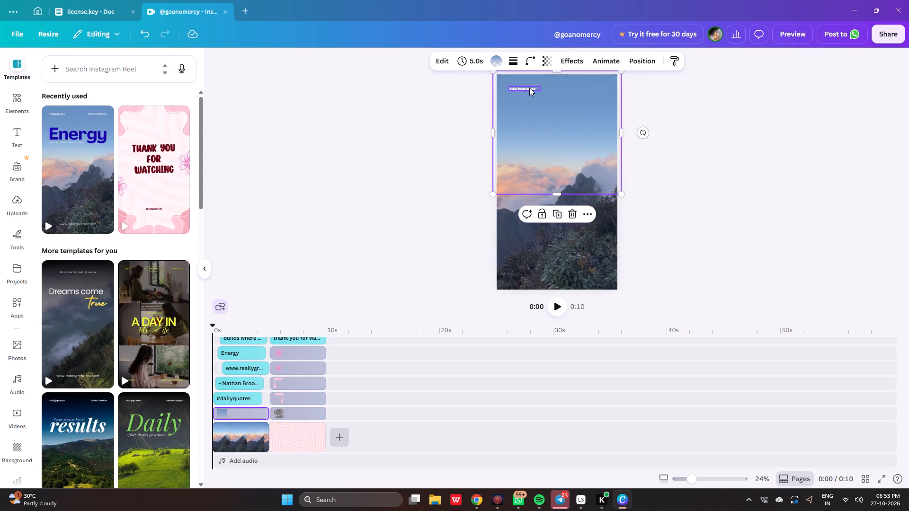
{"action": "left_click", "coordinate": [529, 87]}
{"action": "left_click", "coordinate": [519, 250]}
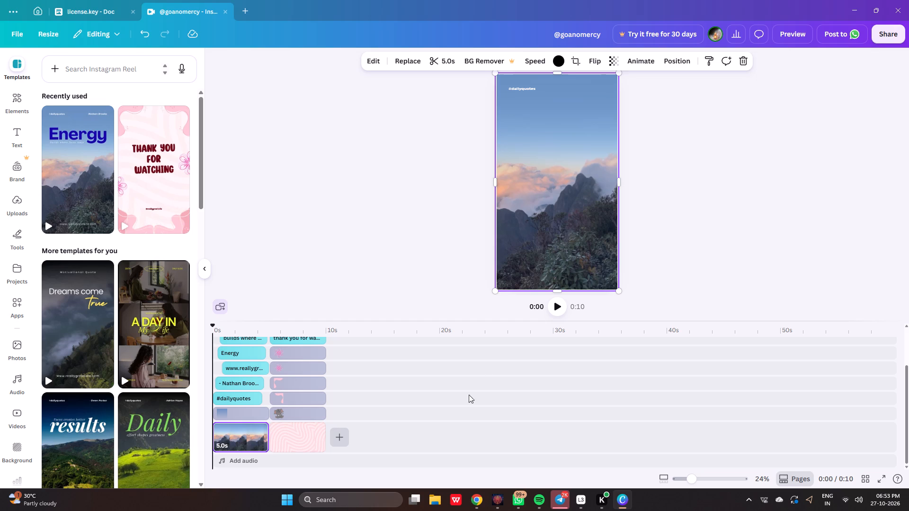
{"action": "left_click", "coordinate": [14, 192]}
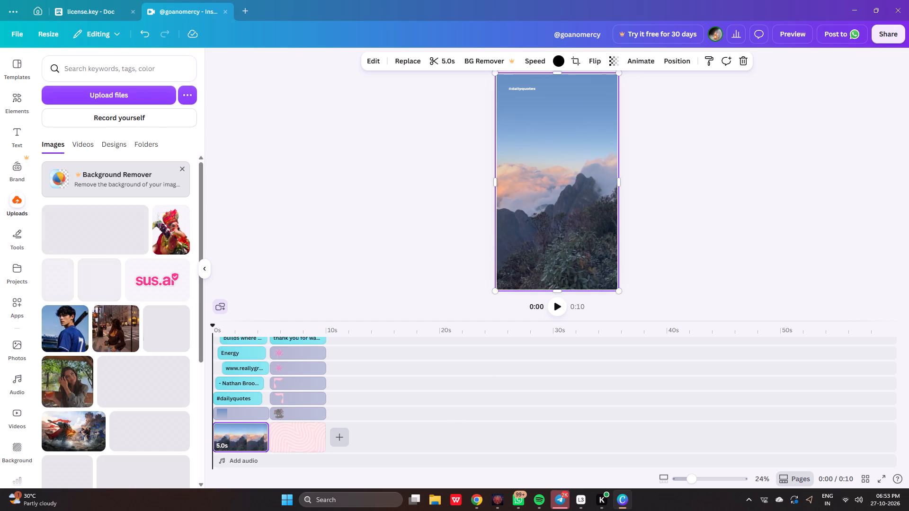
Look through the uploaded videos, designs, folders and images for existing material.
{"action": "left_click", "coordinate": [91, 150]}
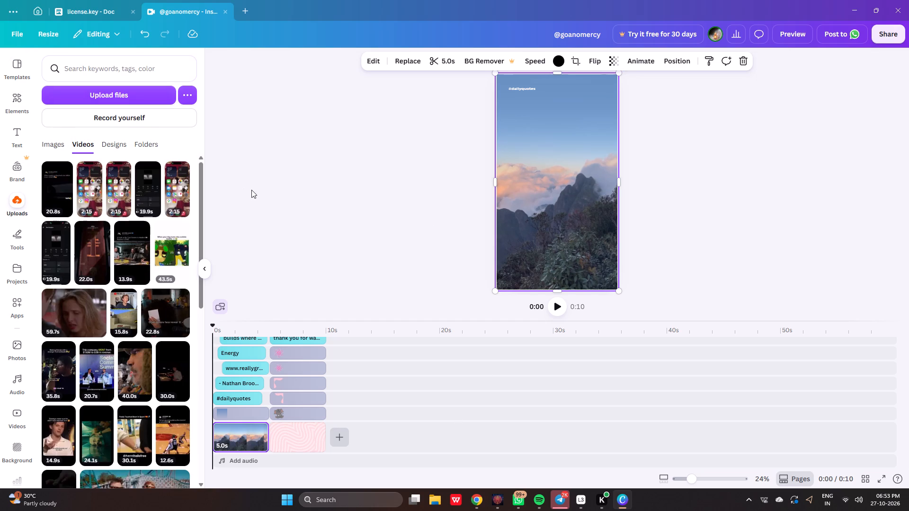
{"action": "scroll", "coordinate": [223, 266], "scroll_direction": "down", "scroll_amount": 6}
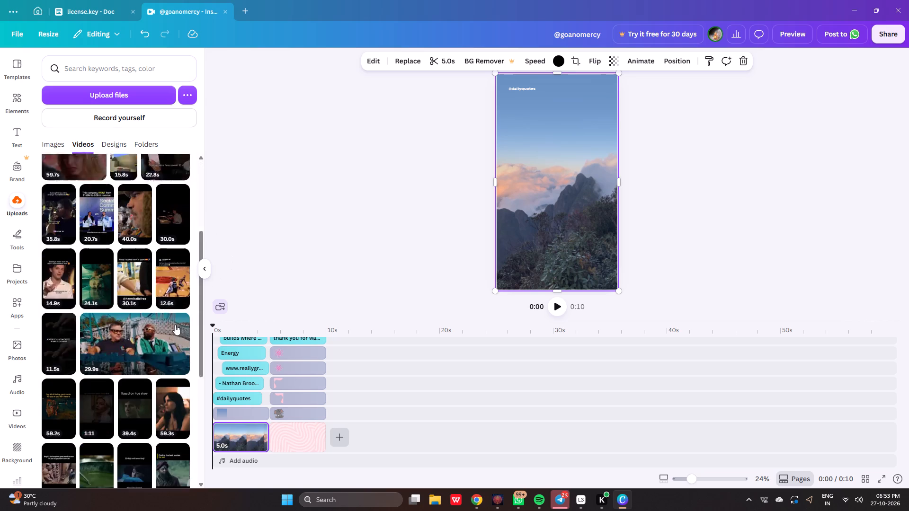
{"action": "scroll", "coordinate": [175, 325], "scroll_direction": "up", "scroll_amount": 7}
{"action": "left_click", "coordinate": [124, 146]}
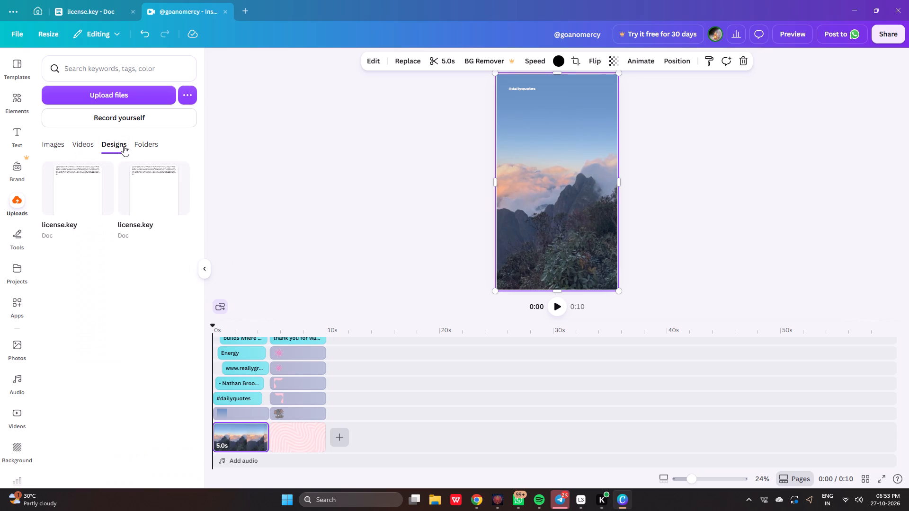
{"action": "left_click", "coordinate": [142, 140]}
{"action": "left_click", "coordinate": [60, 150]}
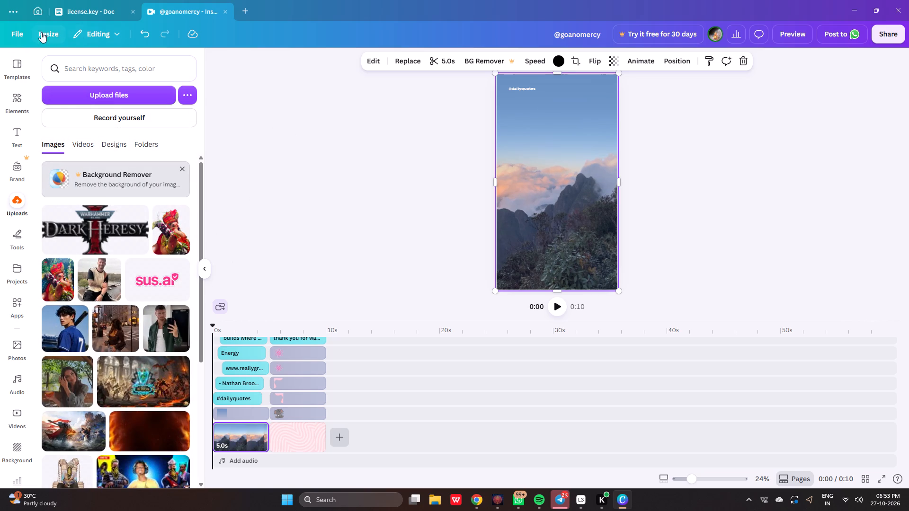
Open the existing "Add a subheading" design from the recent designs on the home page.
{"action": "left_click", "coordinate": [38, 11]}
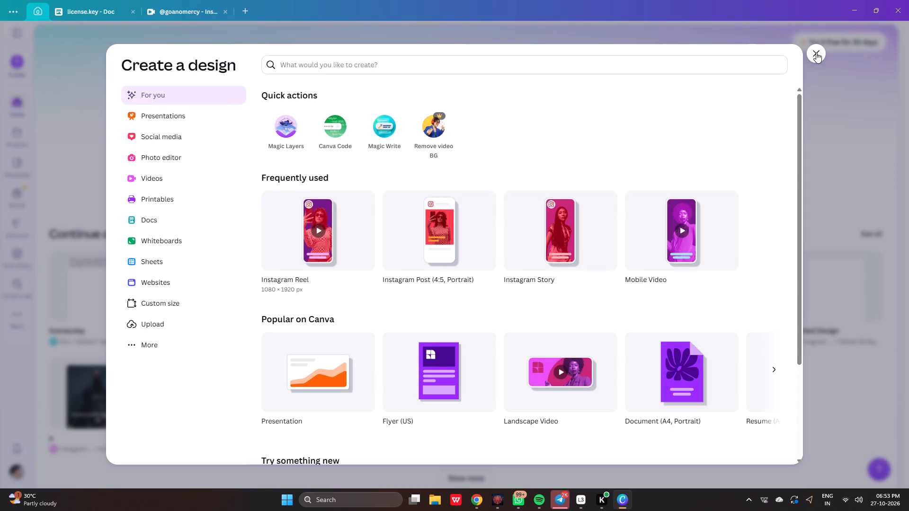
{"action": "left_click", "coordinate": [816, 53]}
{"action": "scroll", "coordinate": [634, 372], "scroll_direction": "down", "scroll_amount": 3}
{"action": "scroll", "coordinate": [591, 361], "scroll_direction": "down", "scroll_amount": 1}
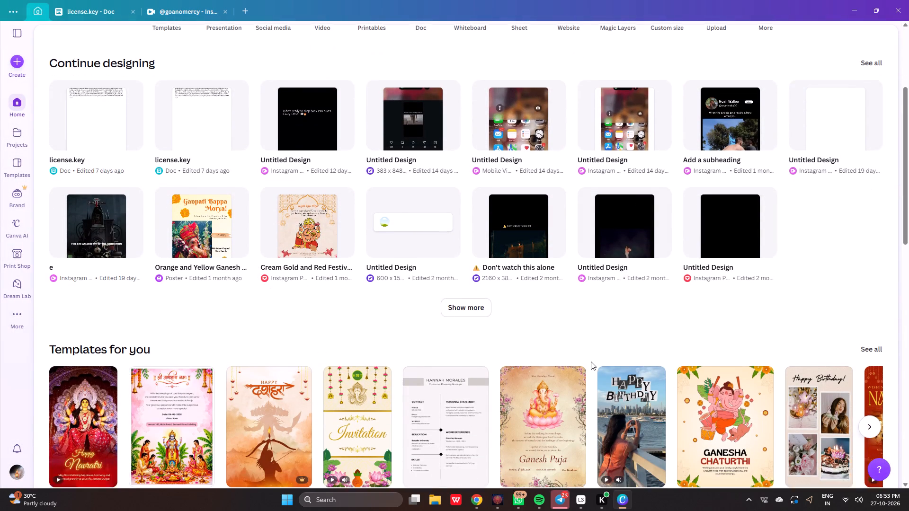
{"action": "scroll", "coordinate": [591, 361], "scroll_direction": "up", "scroll_amount": 1}
{"action": "left_click", "coordinate": [711, 149]}
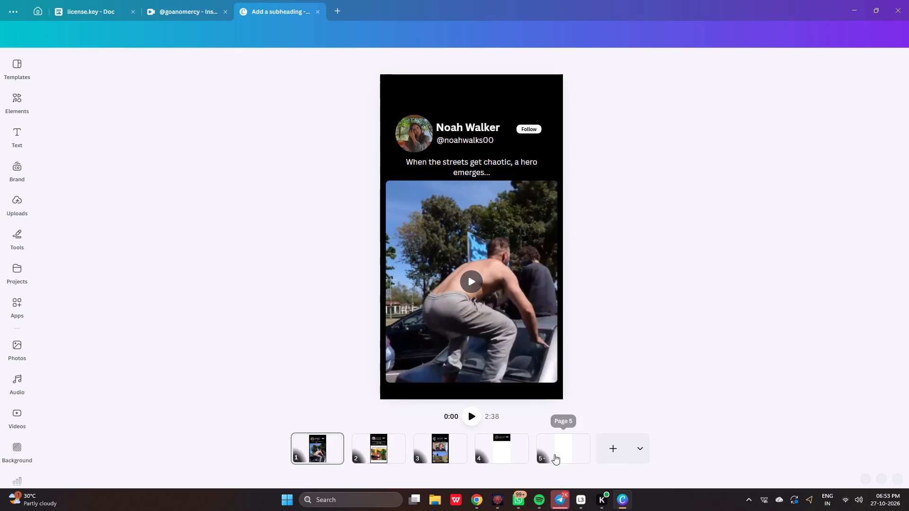
Go to page 4 of the design and select the video clip below its caption.
{"action": "left_click", "coordinate": [495, 454]}
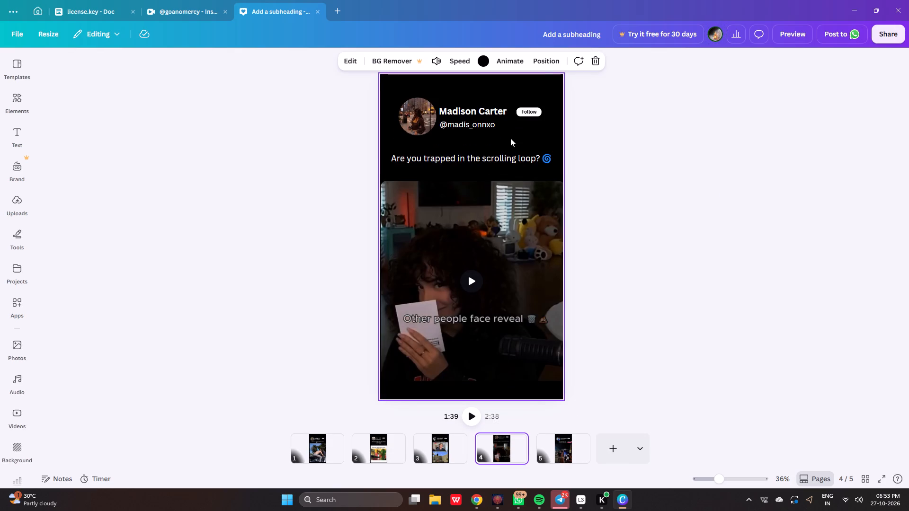
{"action": "left_click", "coordinate": [506, 141]}
{"action": "left_click", "coordinate": [481, 231]}
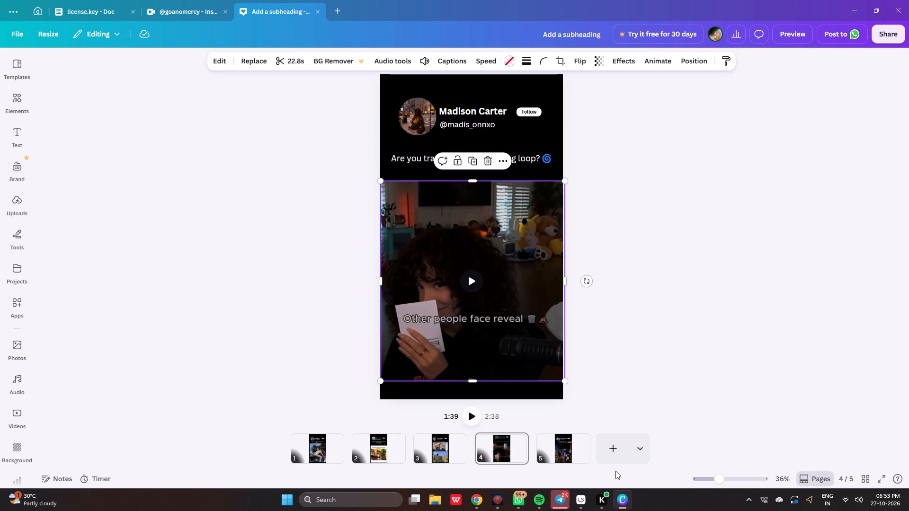
Copy the face-reveal video from page 4 and paste it onto a new page 6.
{"action": "key", "text": "ctrl+c"}
{"action": "left_click", "coordinate": [619, 451]}
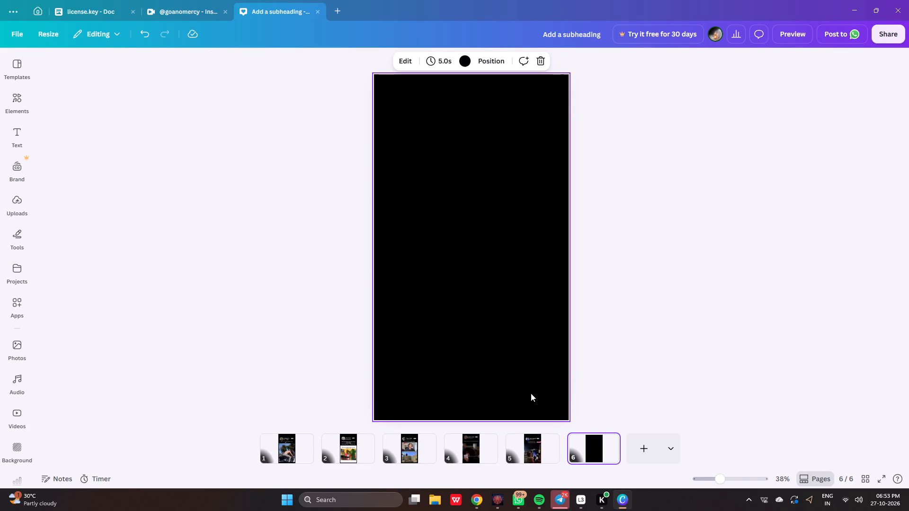
{"action": "key", "text": "ctrl+v"}
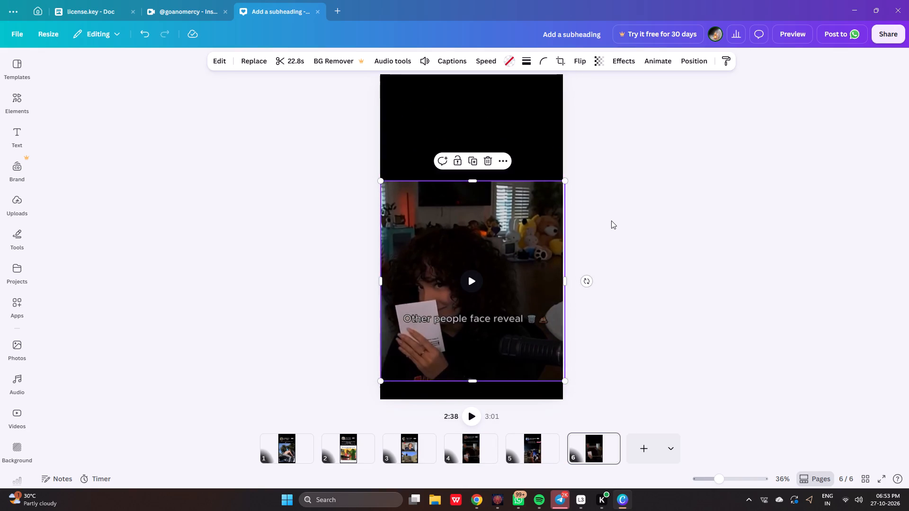
{"action": "left_click", "coordinate": [611, 220]}
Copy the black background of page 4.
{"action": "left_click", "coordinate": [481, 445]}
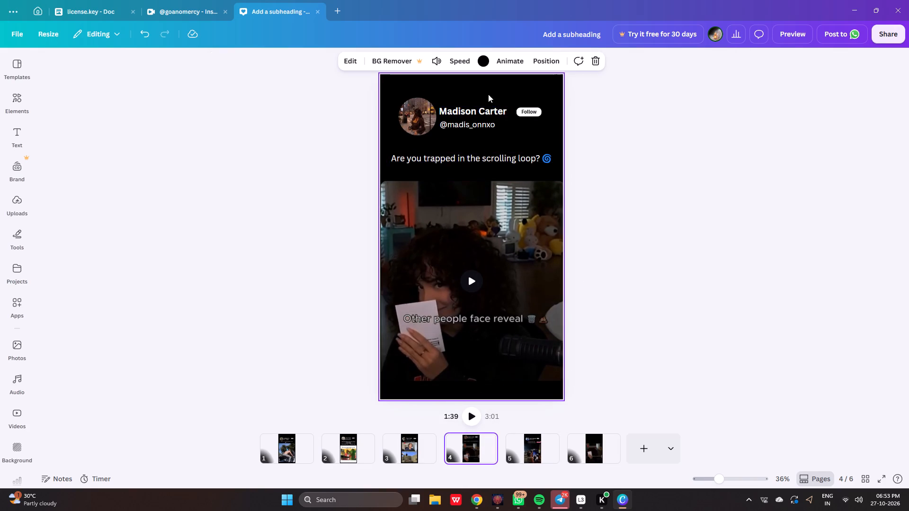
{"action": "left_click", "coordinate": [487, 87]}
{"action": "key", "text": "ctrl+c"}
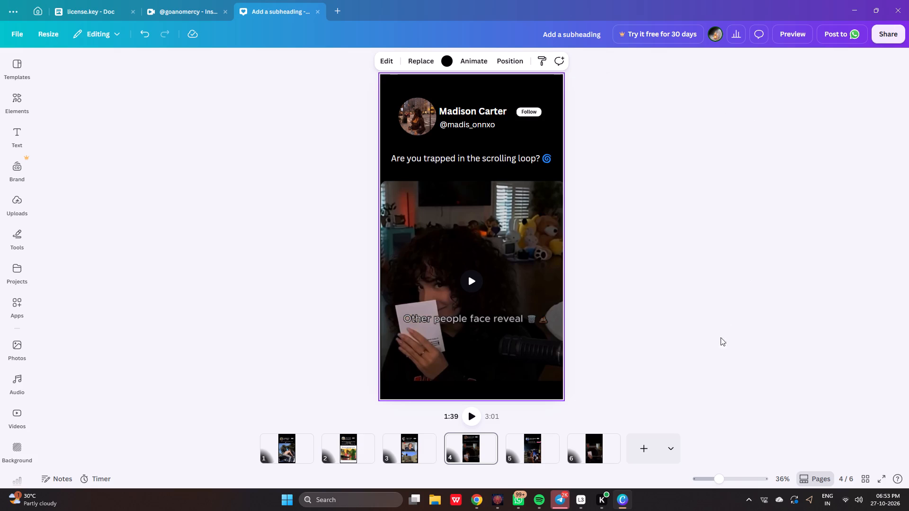
Delete the pasted face-reveal video on page 6 from its frame, keeping the empty frame.
{"action": "left_click", "coordinate": [588, 452]}
{"action": "right_click", "coordinate": [490, 271]}
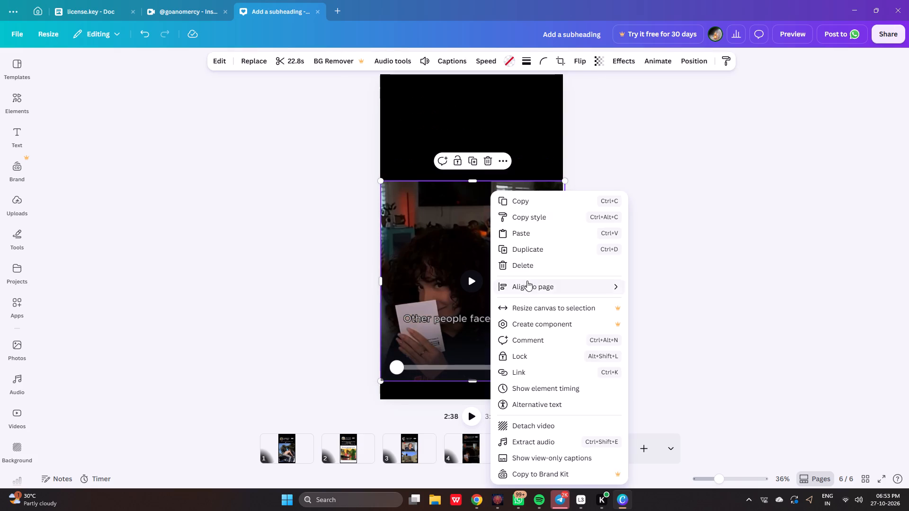
{"action": "left_click", "coordinate": [490, 159]}
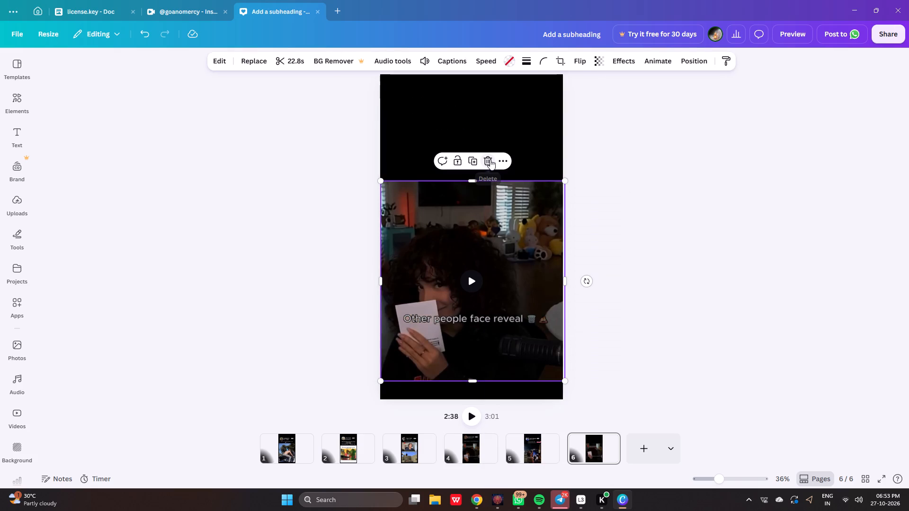
{"action": "left_click", "coordinate": [489, 160]}
{"action": "left_click", "coordinate": [496, 186]}
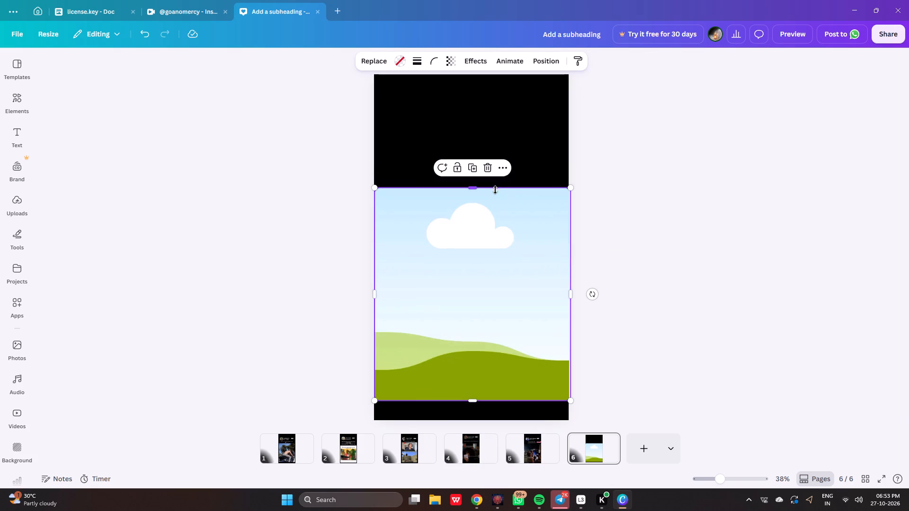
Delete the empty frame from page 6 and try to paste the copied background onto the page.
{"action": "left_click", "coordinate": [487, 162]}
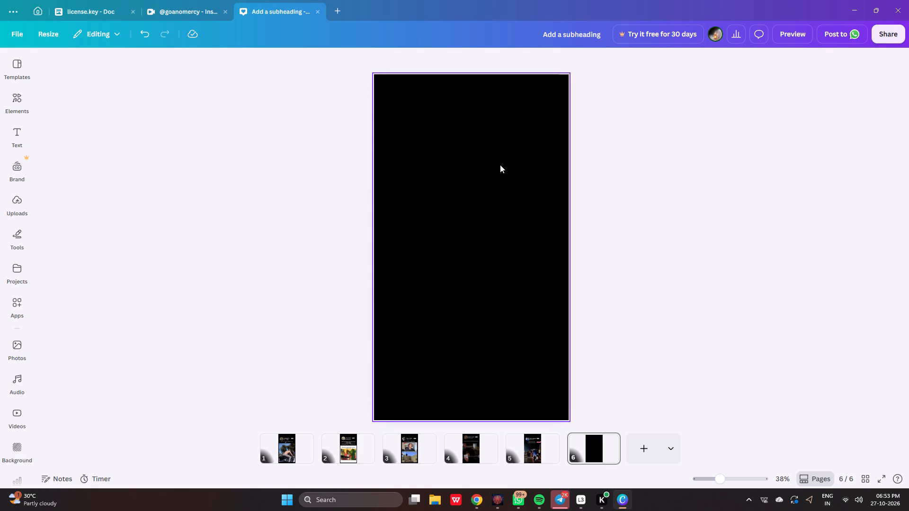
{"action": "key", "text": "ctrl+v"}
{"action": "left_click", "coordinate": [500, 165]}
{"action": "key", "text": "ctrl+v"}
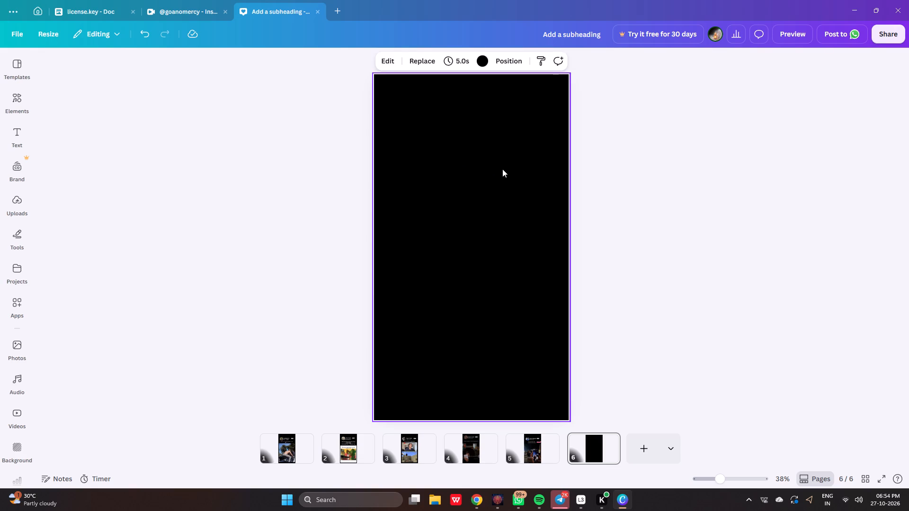
Copy page 5 and paste it as a new page after the blank page 6.
{"action": "left_click", "coordinate": [529, 450]}
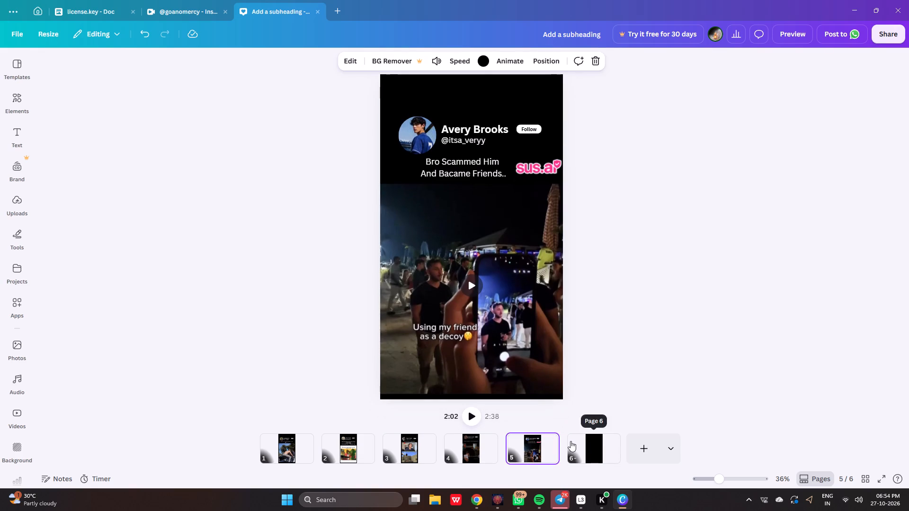
{"action": "key", "text": "ctrl+c"}
{"action": "left_click", "coordinate": [602, 452]}
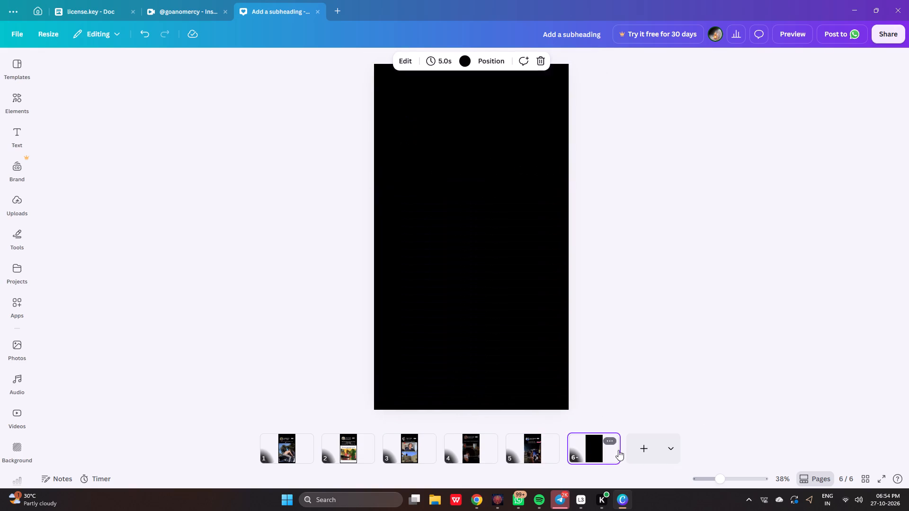
{"action": "key", "text": "ctrl+v"}
Delete the blank black page 6.
{"action": "left_click", "coordinate": [566, 451]}
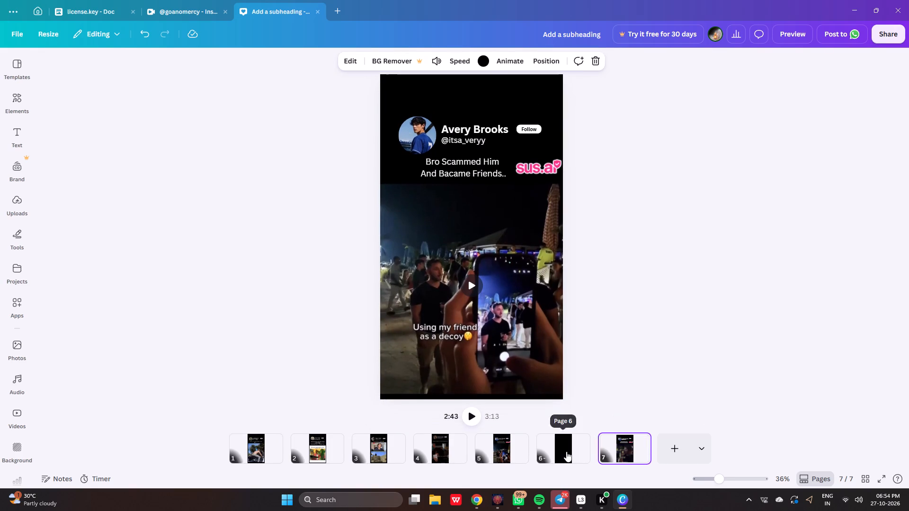
{"action": "left_click", "coordinate": [542, 59]}
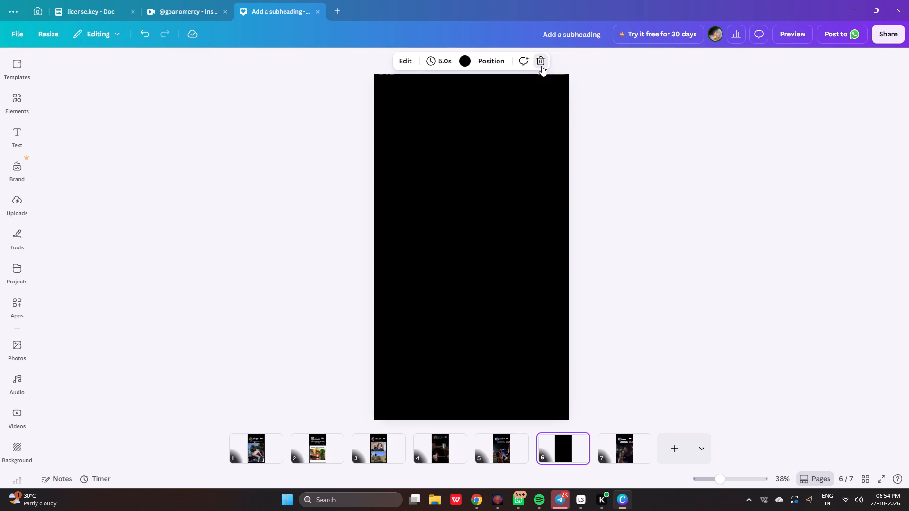
Reorder the pages so that page 5 comes before page 4.
{"action": "left_click", "coordinate": [508, 449]}
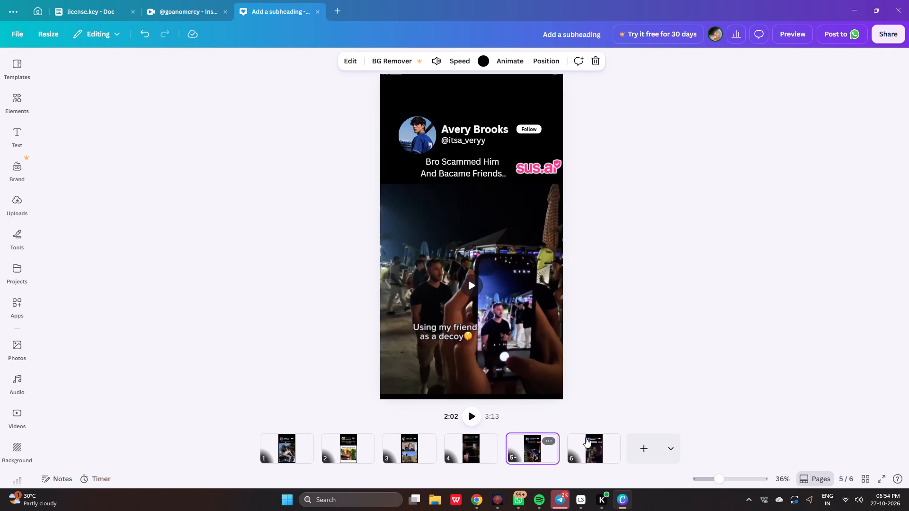
{"action": "left_click", "coordinate": [586, 437]}
{"action": "left_click_drag", "start_coordinate": [539, 450], "coordinate": [468, 448]}
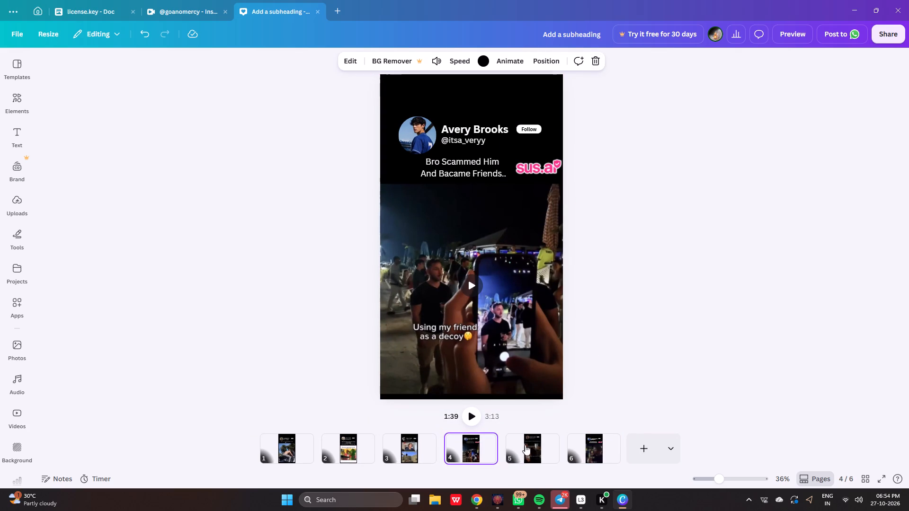
On the copied page 6, move the profile picture slightly up and toward the edge, and raise the display name.
{"action": "left_click", "coordinate": [606, 452]}
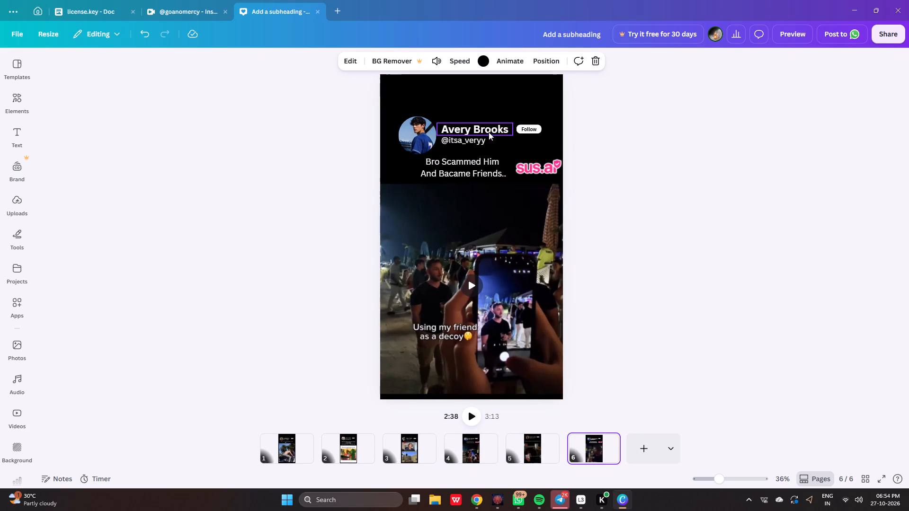
{"action": "left_click_drag", "start_coordinate": [424, 134], "coordinate": [421, 127]}
{"action": "left_click_drag", "start_coordinate": [472, 128], "coordinate": [472, 119]}
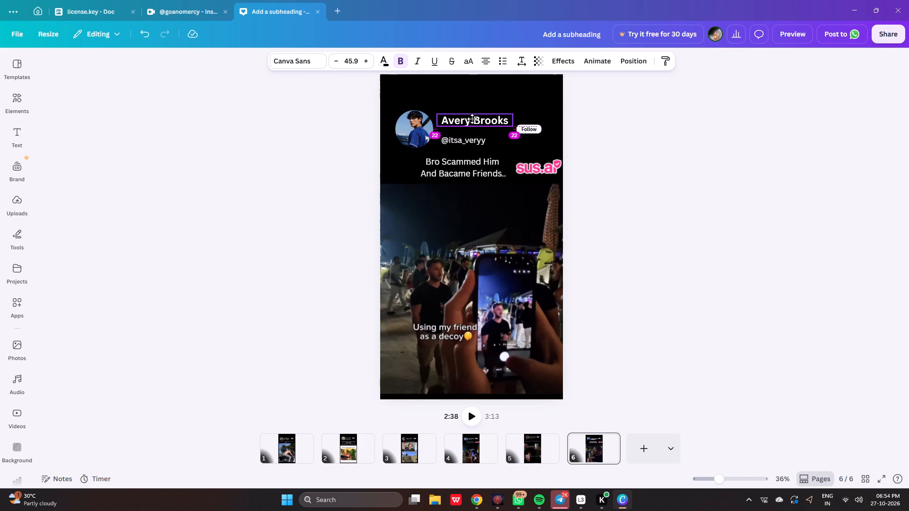
{"action": "left_click_drag", "start_coordinate": [472, 119], "coordinate": [473, 119]}
Move the account handle up closer beneath the display name and resize its text to about 34.4.
{"action": "left_click", "coordinate": [454, 136]}
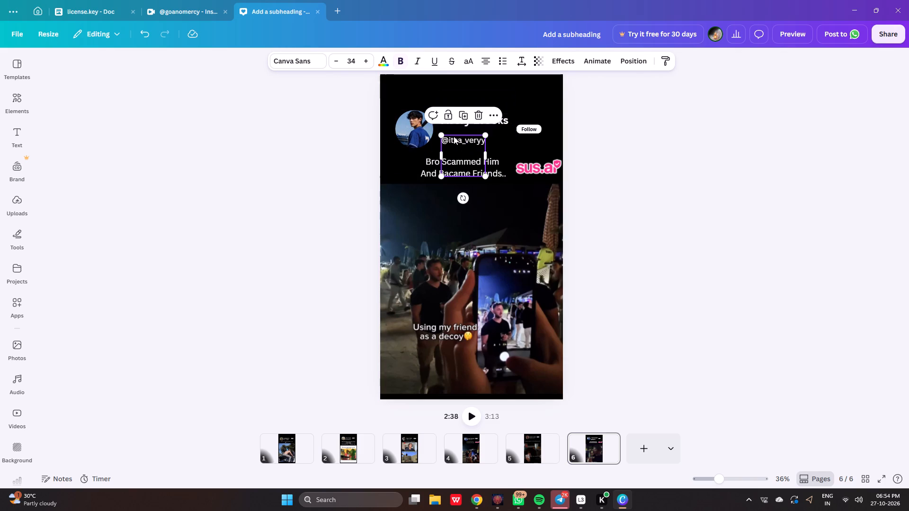
{"action": "left_click", "coordinate": [459, 139]}
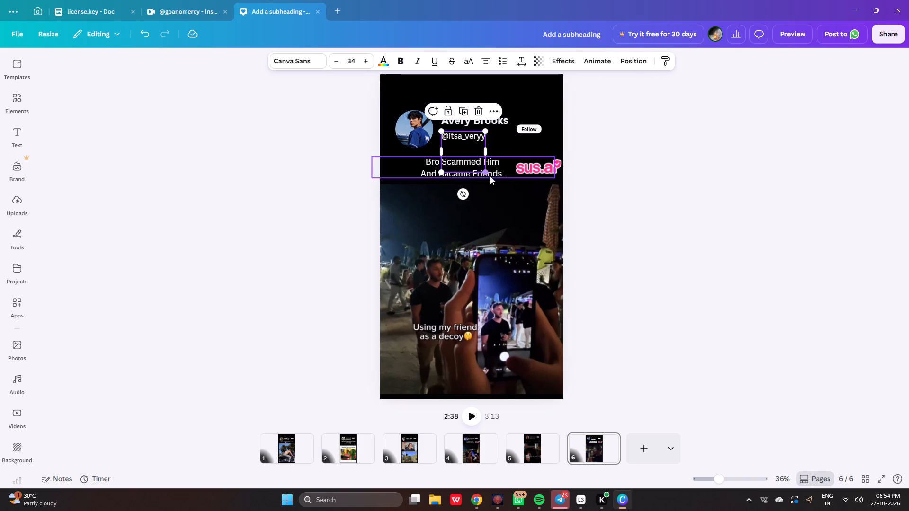
{"action": "left_click_drag", "start_coordinate": [485, 170], "coordinate": [488, 161]}
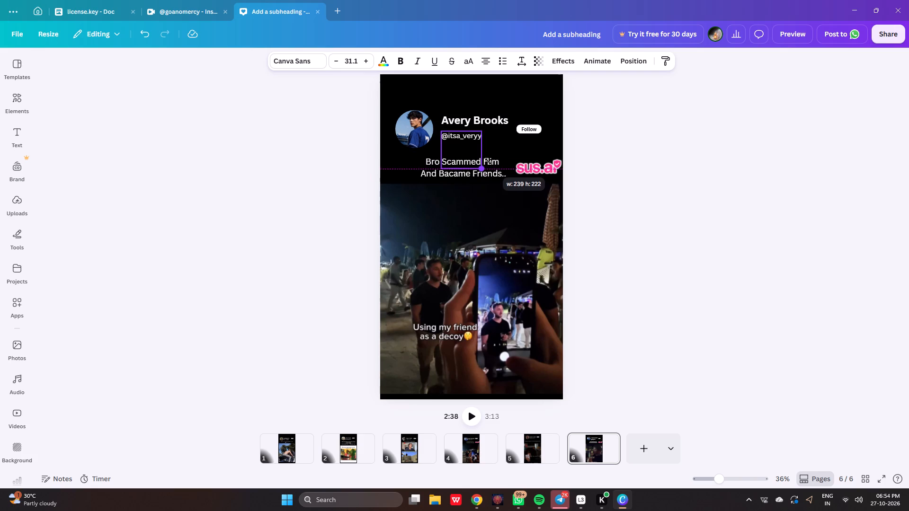
{"action": "left_click_drag", "start_coordinate": [488, 161], "coordinate": [492, 164]}
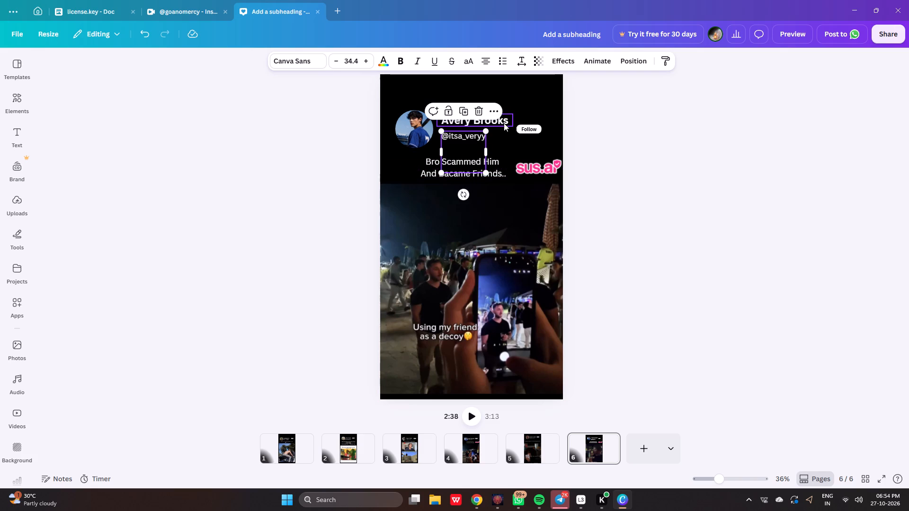
{"action": "left_click", "coordinate": [665, 134]}
{"action": "left_click", "coordinate": [477, 135]}
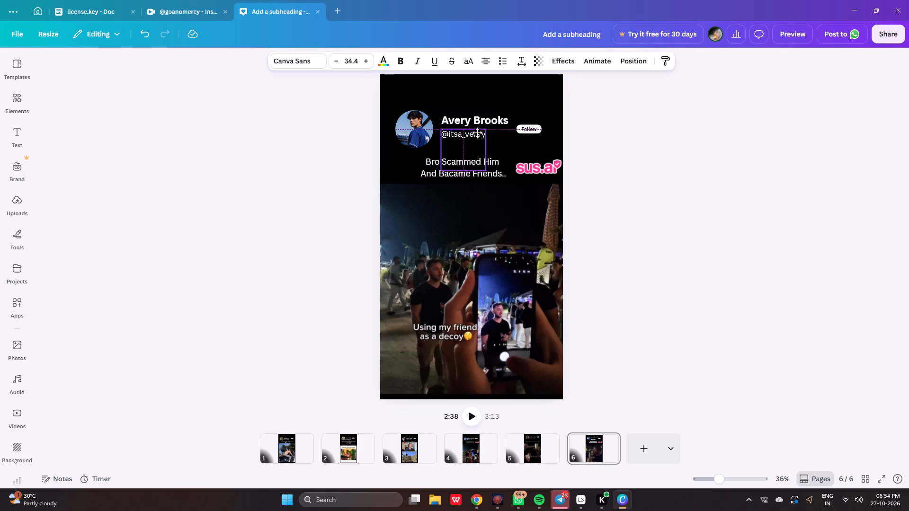
Move the Follow label and its white button shape up to line up with the display name.
{"action": "left_click_drag", "start_coordinate": [528, 128], "coordinate": [529, 123]}
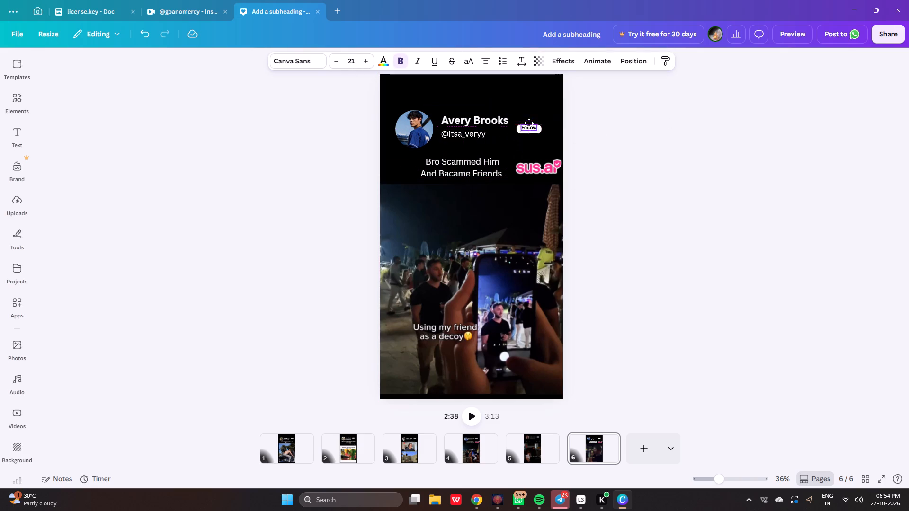
{"action": "left_click_drag", "start_coordinate": [529, 123], "coordinate": [528, 120]}
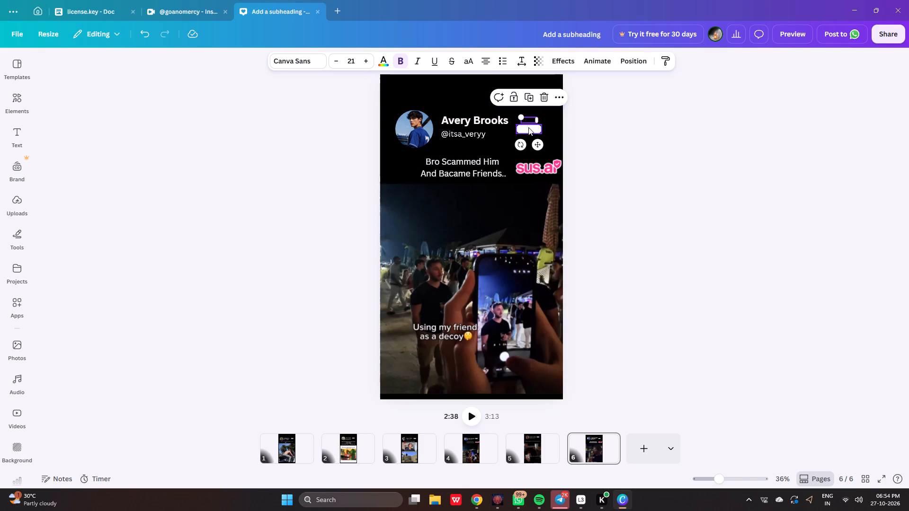
{"action": "left_click_drag", "start_coordinate": [528, 127], "coordinate": [530, 120]}
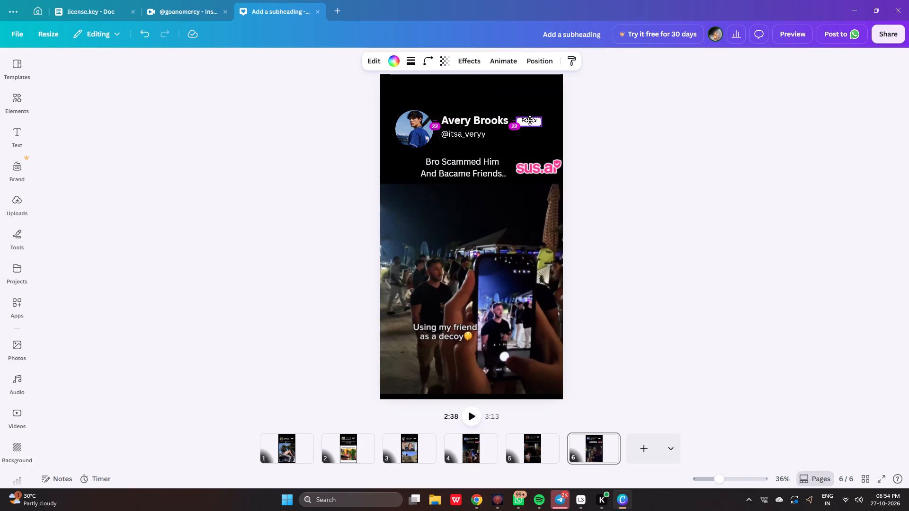
{"action": "left_click_drag", "start_coordinate": [530, 120], "coordinate": [529, 118]}
{"action": "left_click", "coordinate": [591, 131]}
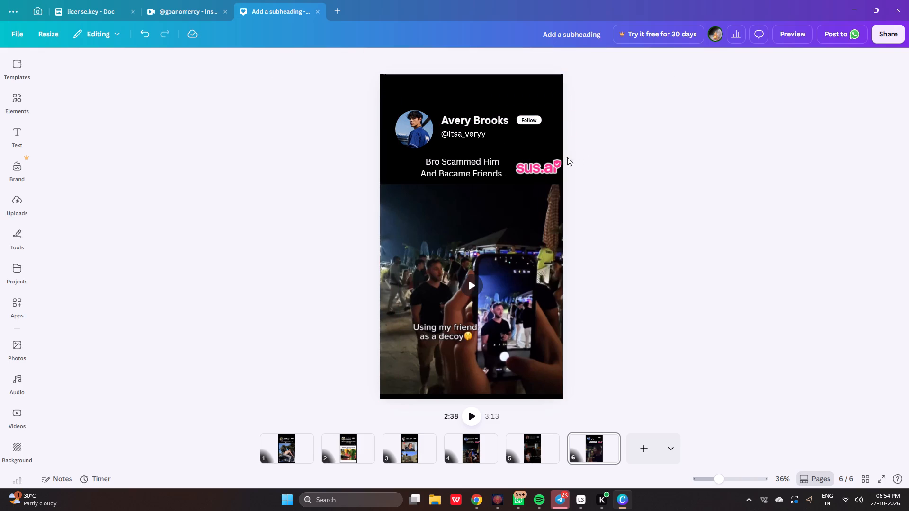
Centre the caption "Bro Scammed Him And Bacame Friends.." horizontally on page 6.
{"action": "left_click_drag", "start_coordinate": [543, 164], "coordinate": [544, 159]}
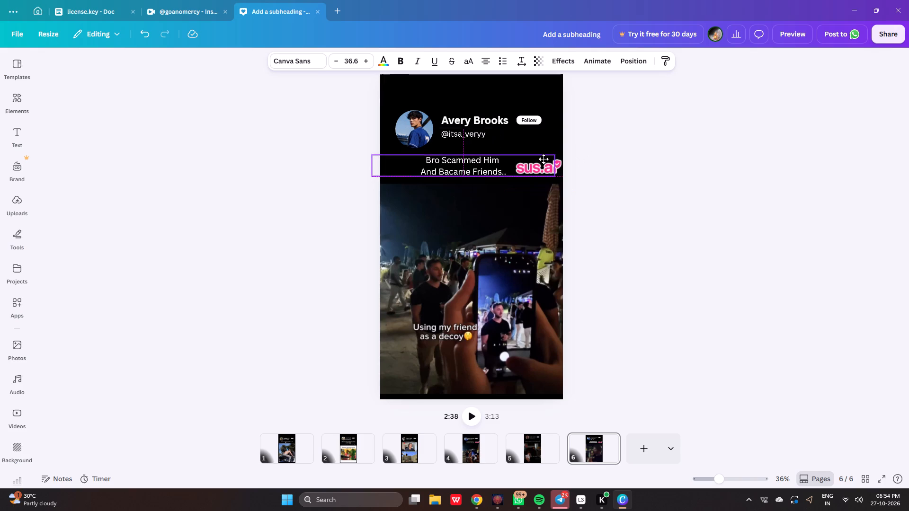
{"action": "left_click_drag", "start_coordinate": [544, 159], "coordinate": [553, 164]}
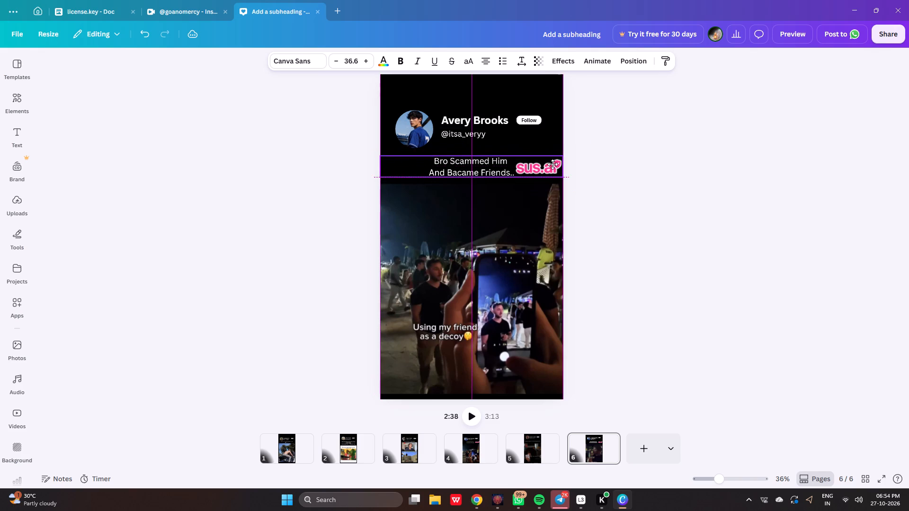
{"action": "left_click_drag", "start_coordinate": [553, 164], "coordinate": [552, 164]}
Shrink the page 6 video proportionally to about the page width and centre it horizontally below the caption.
{"action": "left_click", "coordinate": [514, 222]}
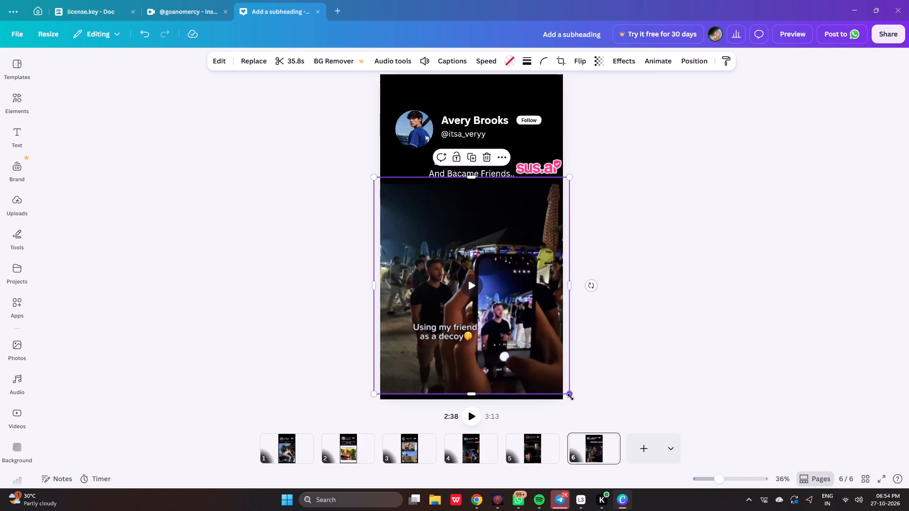
{"action": "left_click_drag", "start_coordinate": [571, 397], "coordinate": [561, 383]}
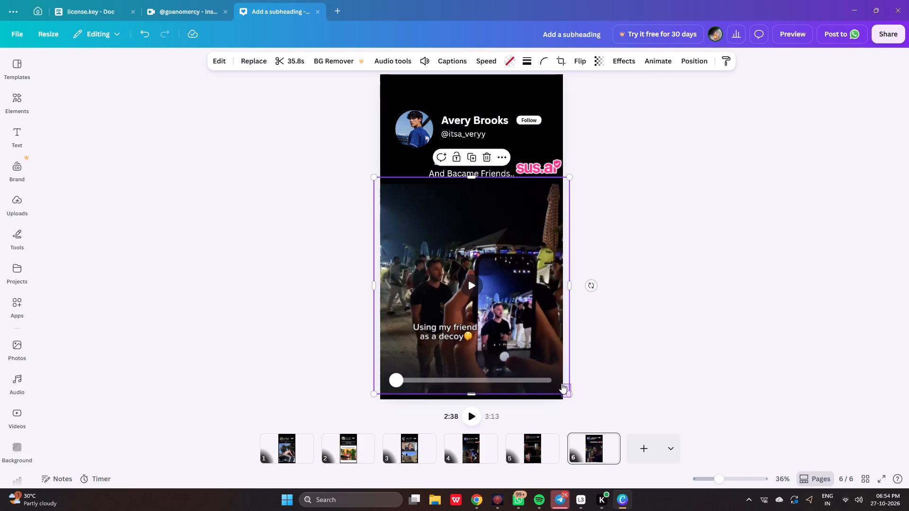
{"action": "left_click_drag", "start_coordinate": [561, 383], "coordinate": [562, 383]}
{"action": "left_click", "coordinate": [659, 375]}
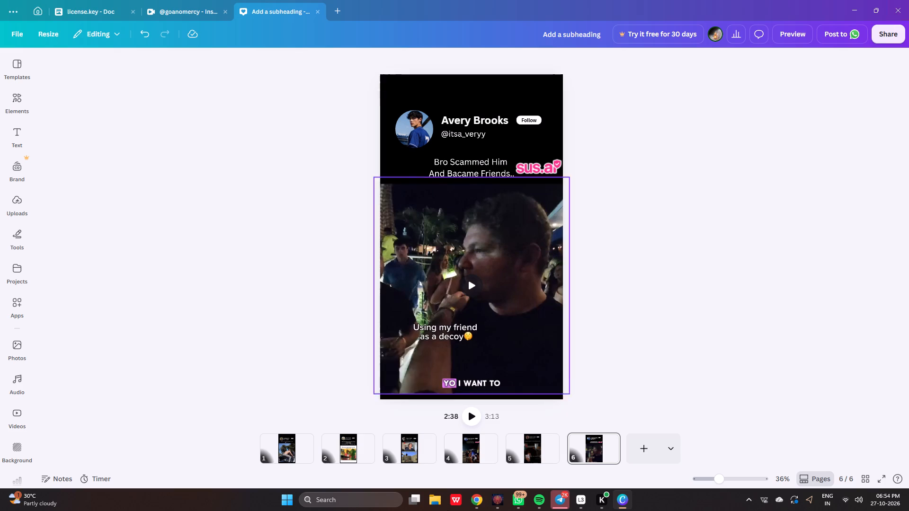
{"action": "left_click", "coordinate": [549, 393]}
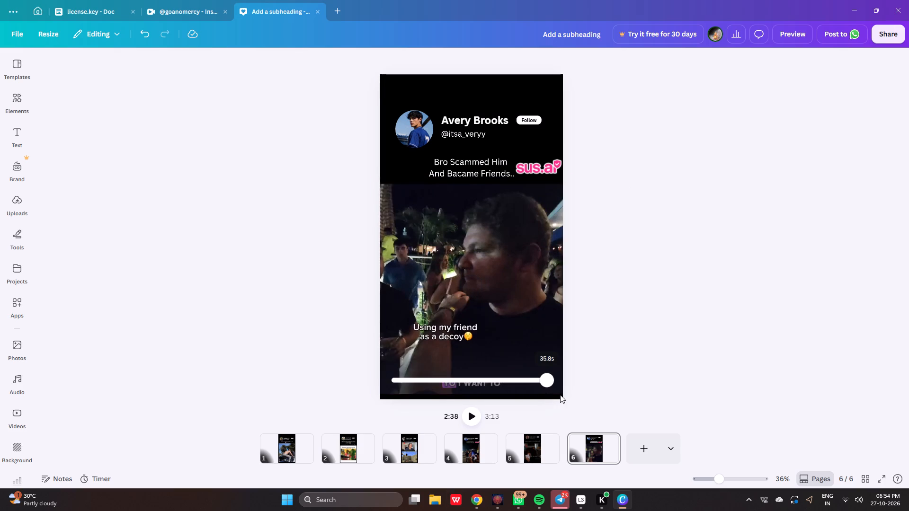
{"action": "left_click", "coordinate": [540, 344]}
{"action": "left_click_drag", "start_coordinate": [568, 393], "coordinate": [563, 389]}
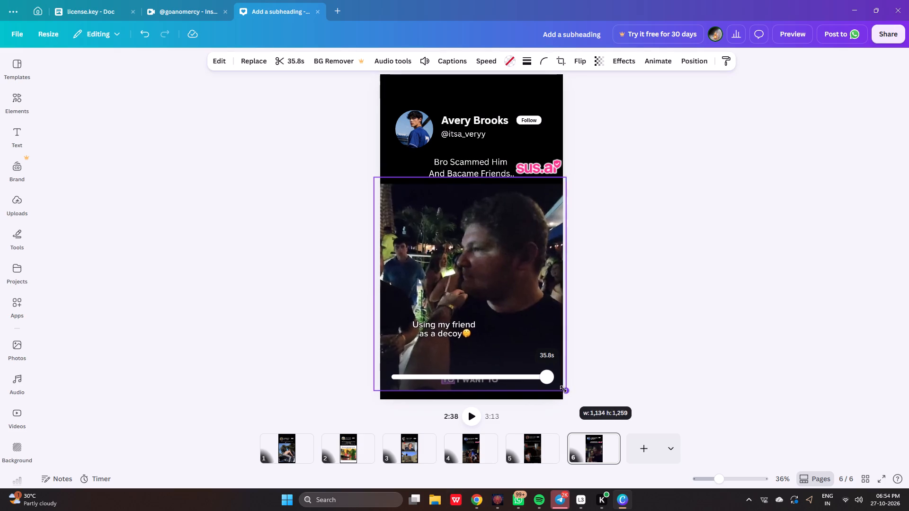
{"action": "left_click_drag", "start_coordinate": [563, 389], "coordinate": [562, 388]}
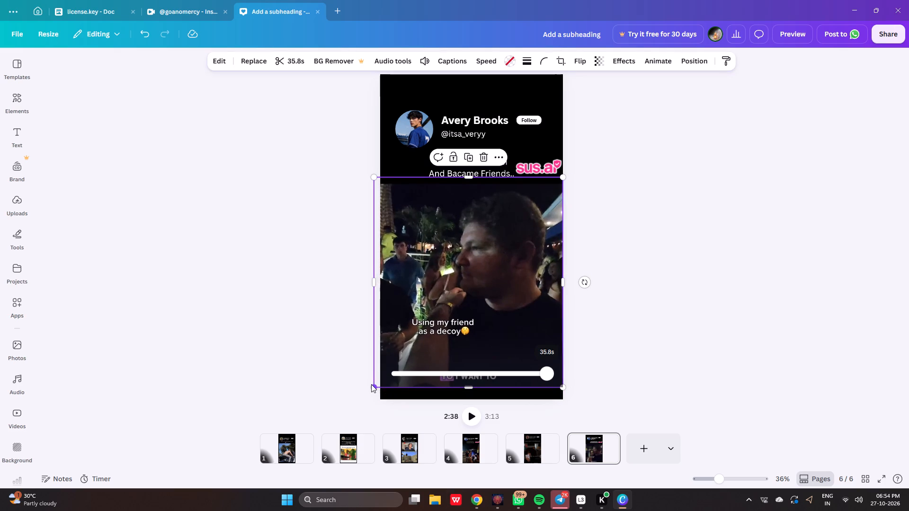
{"action": "left_click_drag", "start_coordinate": [376, 383], "coordinate": [382, 379]}
{"action": "left_click", "coordinate": [495, 257]}
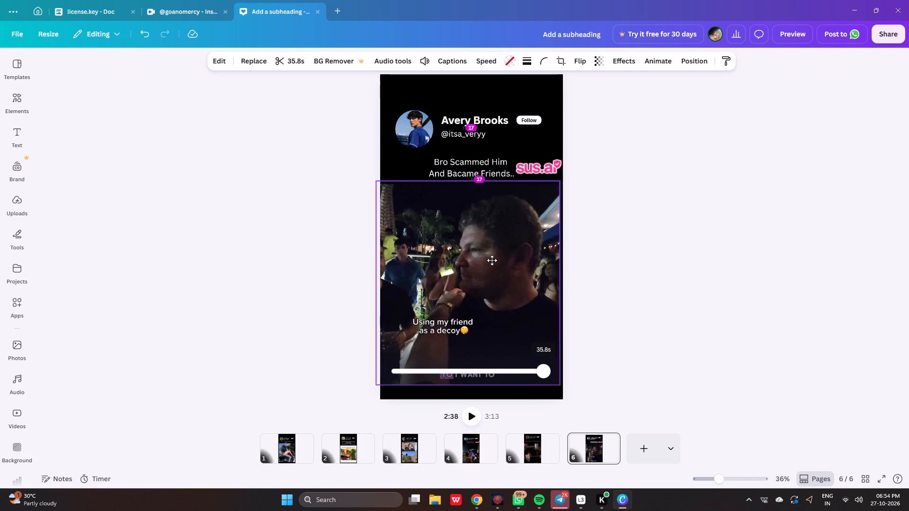
{"action": "left_click", "coordinate": [694, 285]}
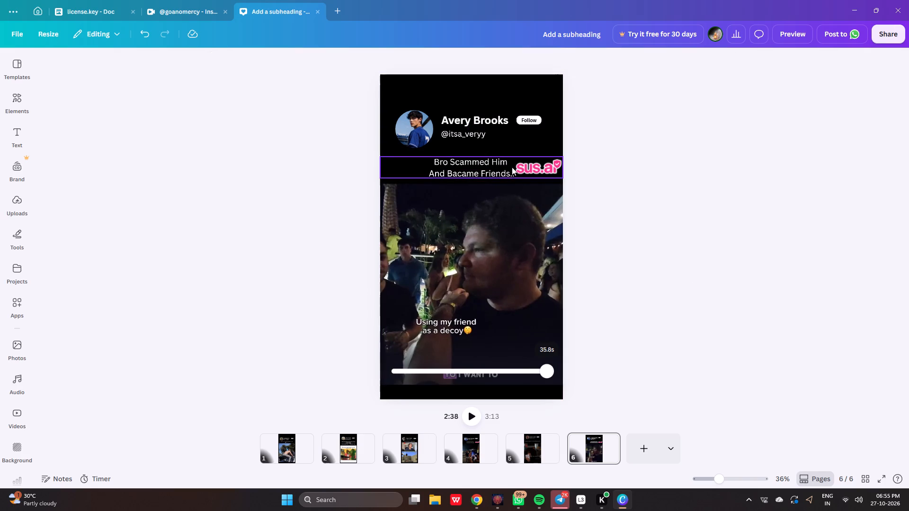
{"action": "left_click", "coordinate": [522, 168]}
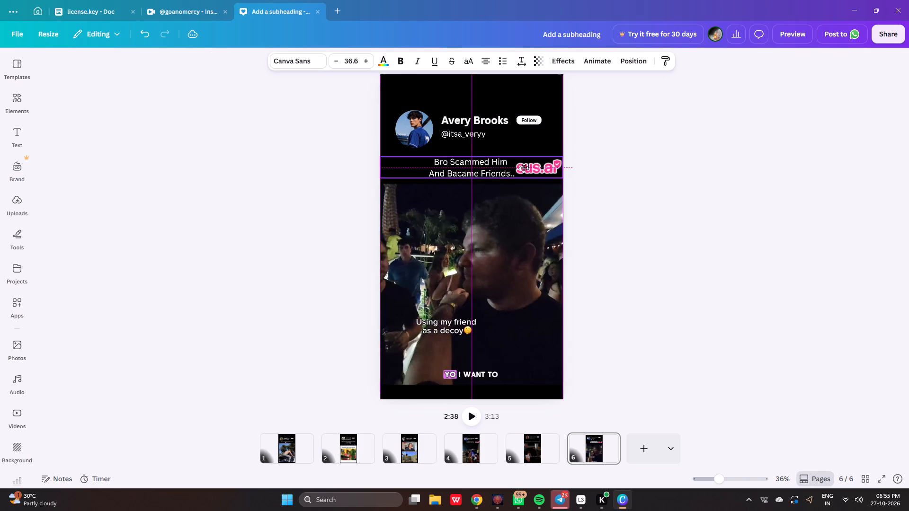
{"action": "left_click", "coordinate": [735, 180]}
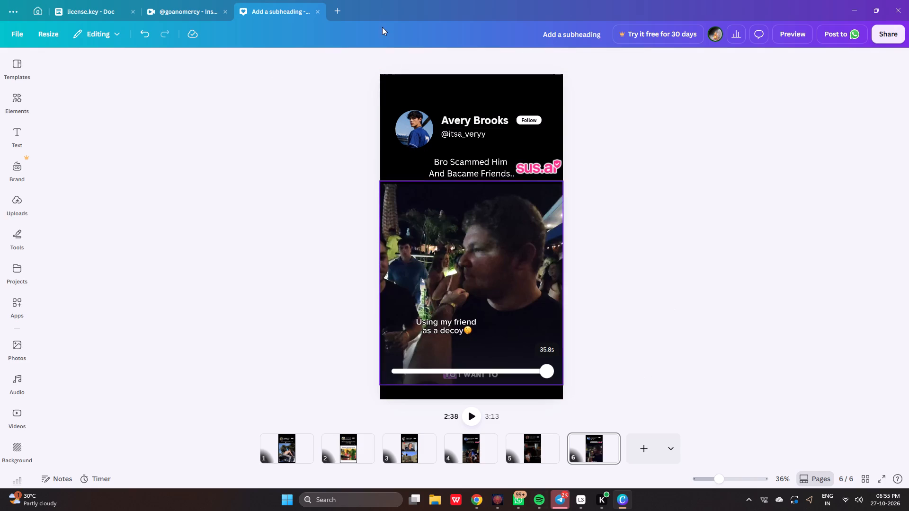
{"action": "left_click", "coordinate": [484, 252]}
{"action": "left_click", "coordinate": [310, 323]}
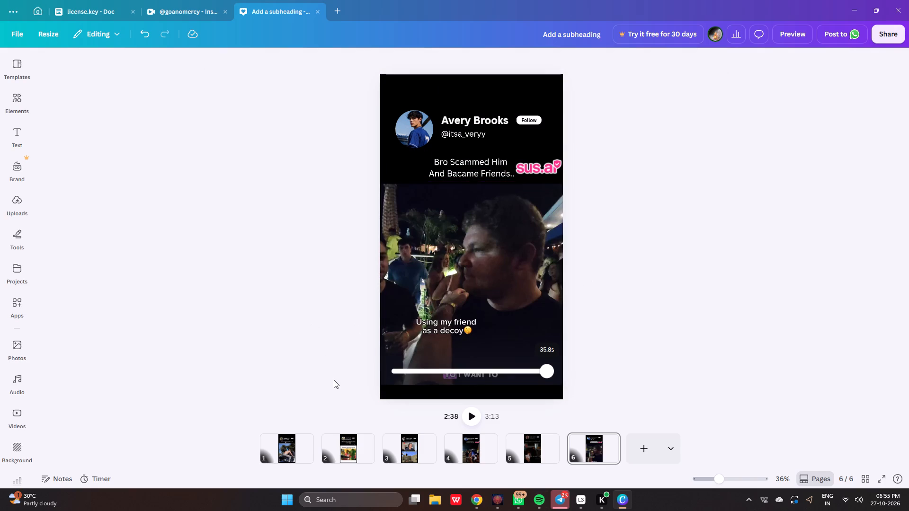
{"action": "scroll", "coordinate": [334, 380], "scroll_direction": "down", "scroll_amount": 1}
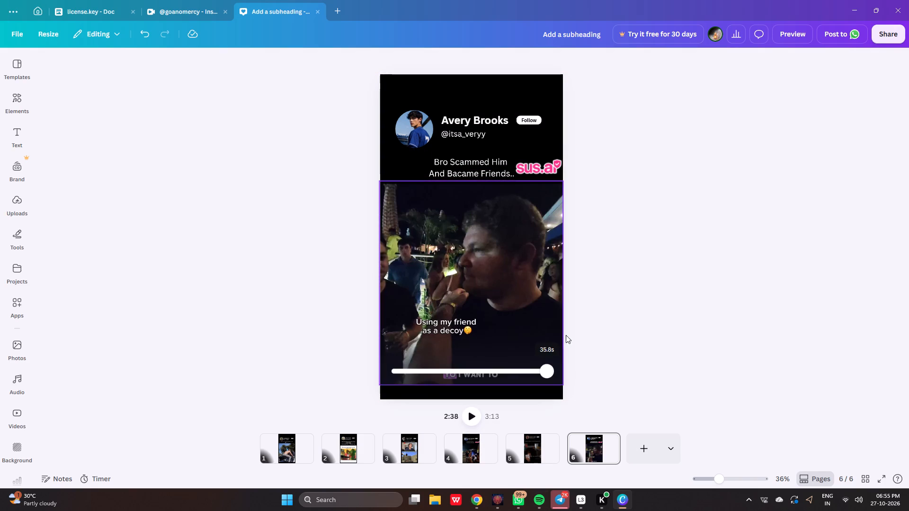
Slow the page 6 video to a playback speed of 0.75.
{"action": "left_click", "coordinate": [472, 317]}
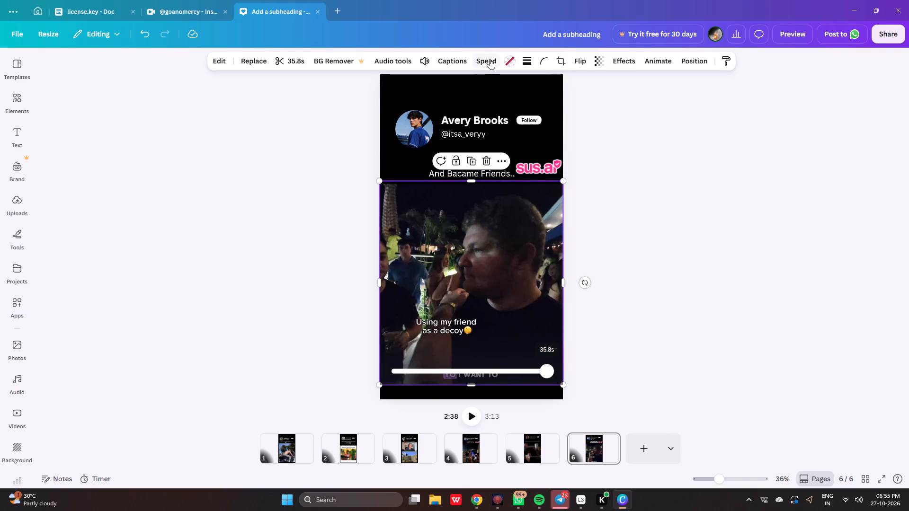
{"action": "left_click", "coordinate": [490, 59]}
{"action": "left_click_drag", "start_coordinate": [466, 106], "coordinate": [463, 107]}
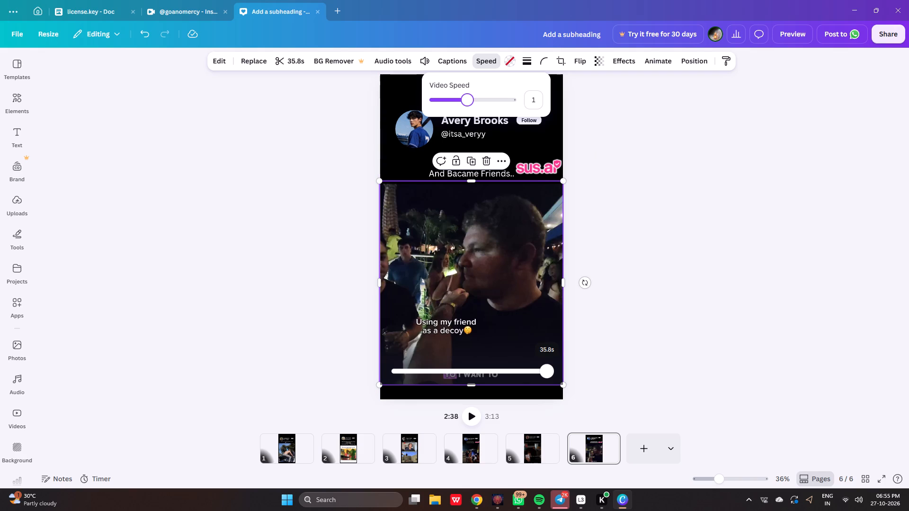
{"action": "left_click_drag", "start_coordinate": [463, 107], "coordinate": [456, 108]}
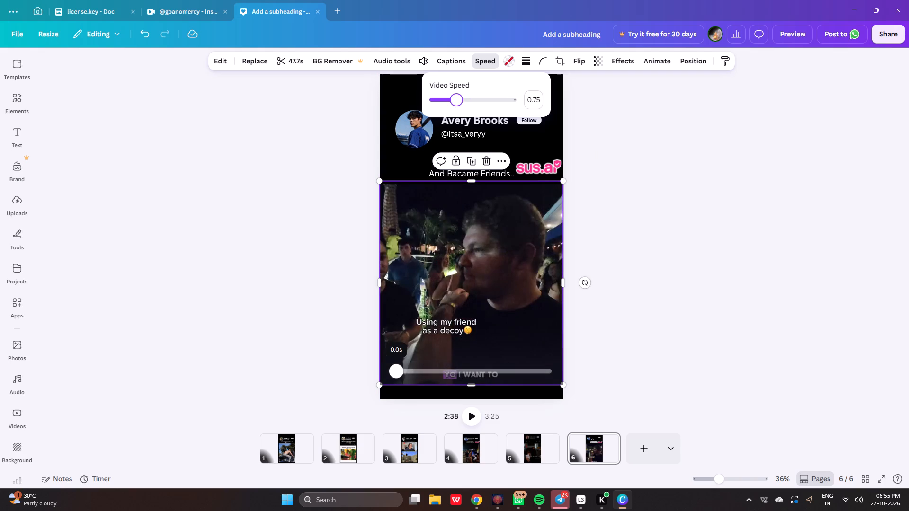
{"action": "left_click_drag", "start_coordinate": [456, 108], "coordinate": [454, 108]}
Generate captions in the Momentum style for the selected page 6 video.
{"action": "left_click", "coordinate": [439, 62]}
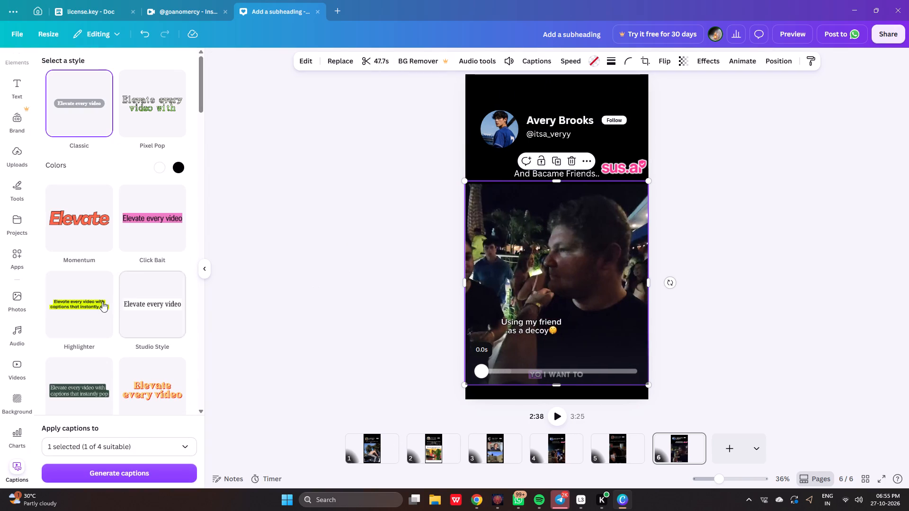
{"action": "left_click", "coordinate": [64, 229]}
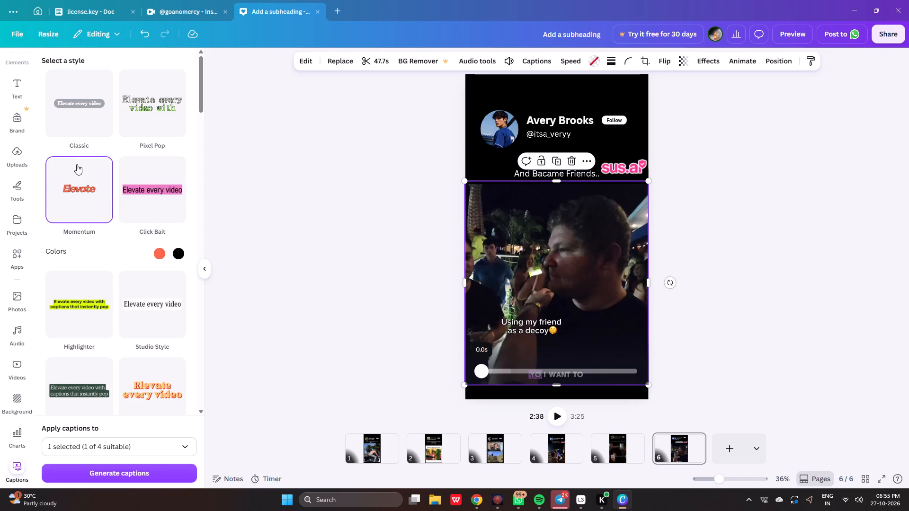
{"action": "left_click", "coordinate": [158, 472]}
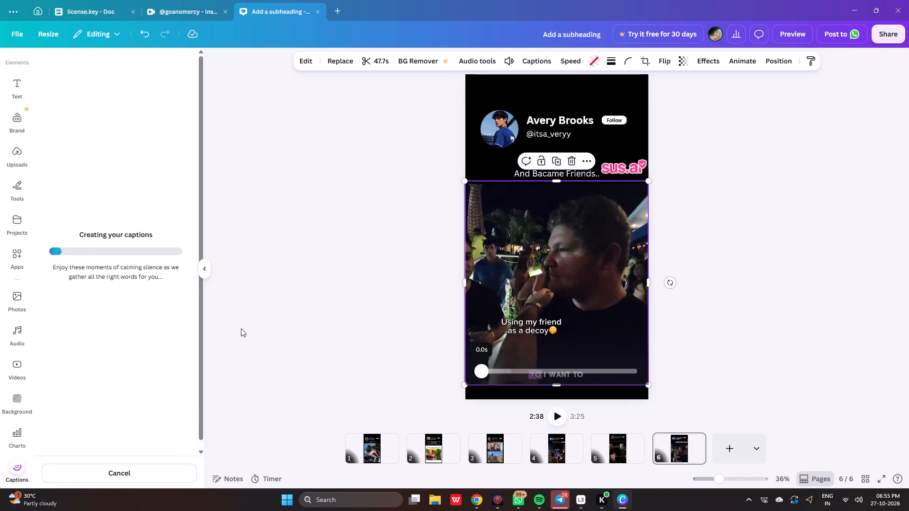
{"action": "left_click", "coordinate": [143, 467]}
{"action": "left_click", "coordinate": [151, 453]}
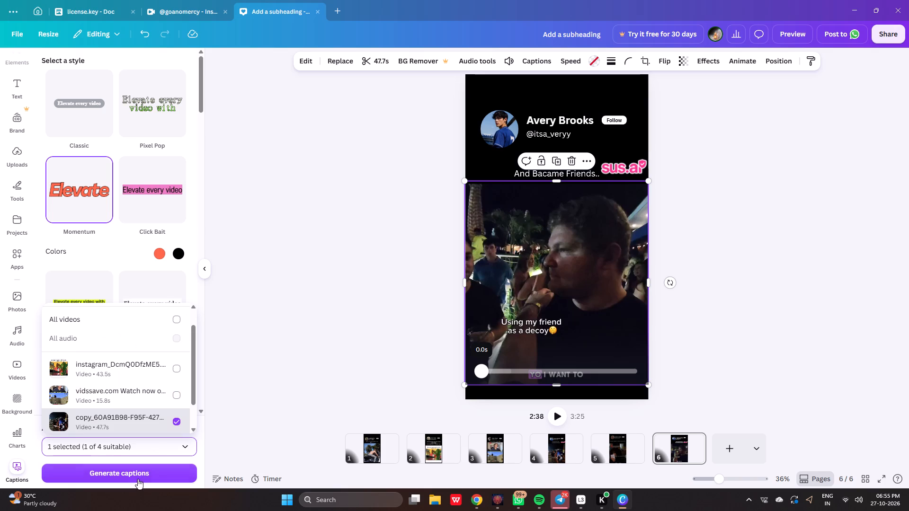
{"action": "left_click", "coordinate": [136, 472]}
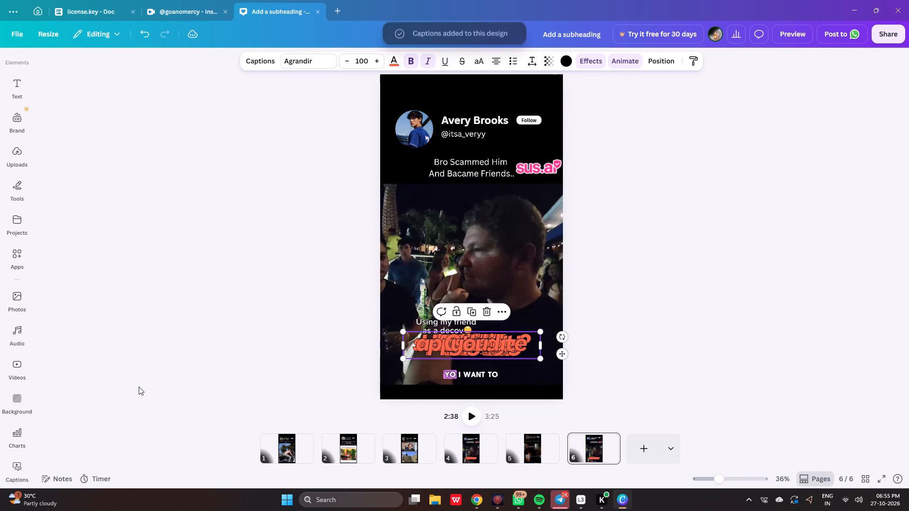
Move the orange generated captions down to sit just above the video's own subtitle line, roughly centred.
{"action": "left_click_drag", "start_coordinate": [473, 348], "coordinate": [455, 362]}
{"action": "left_click_drag", "start_coordinate": [459, 359], "coordinate": [480, 358]}
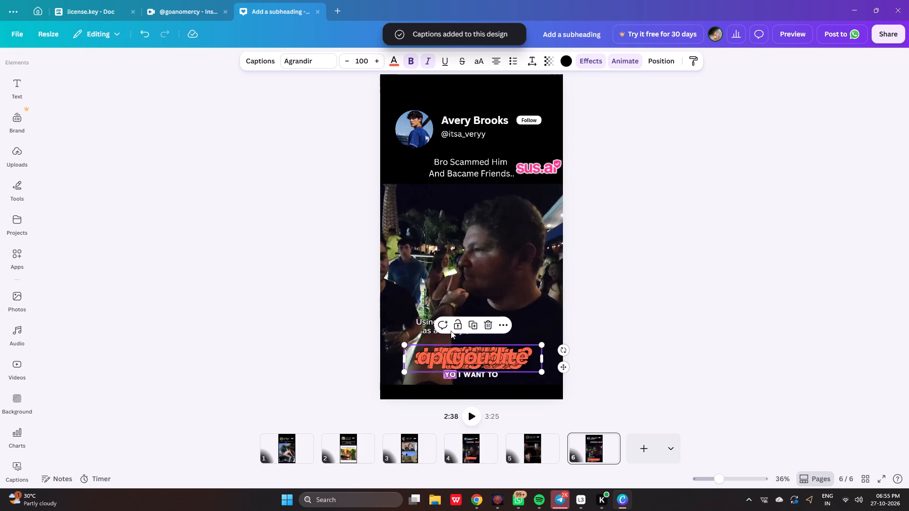
Play page 6 briefly to check the generated captions over the video.
{"action": "left_click", "coordinate": [468, 416]}
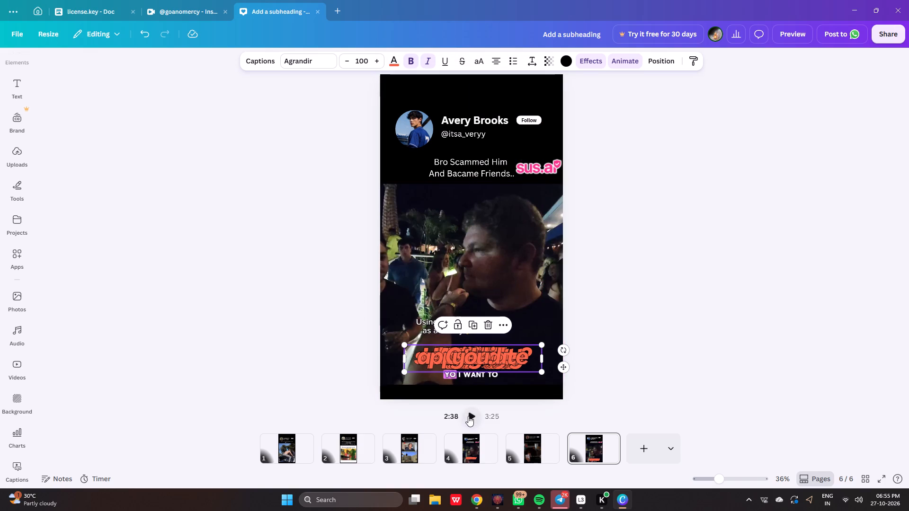
{"action": "left_click", "coordinate": [472, 417]}
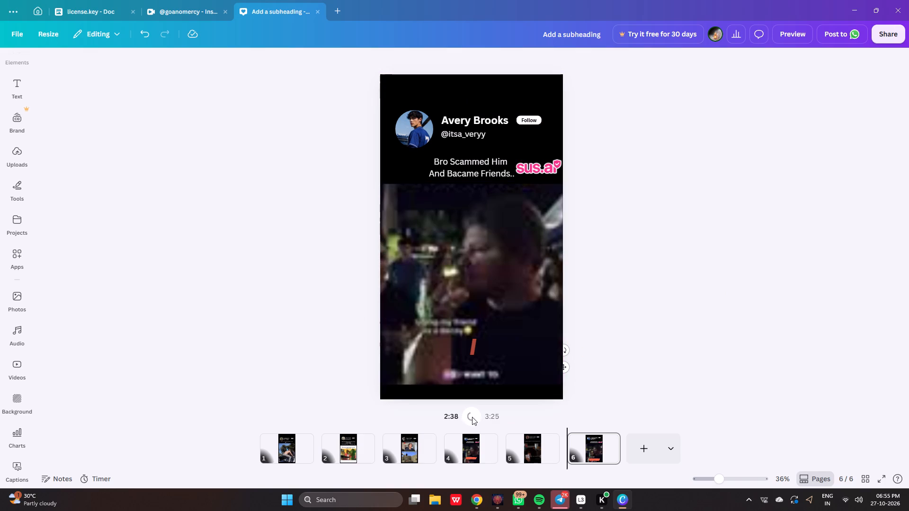
{"action": "left_click", "coordinate": [646, 355]}
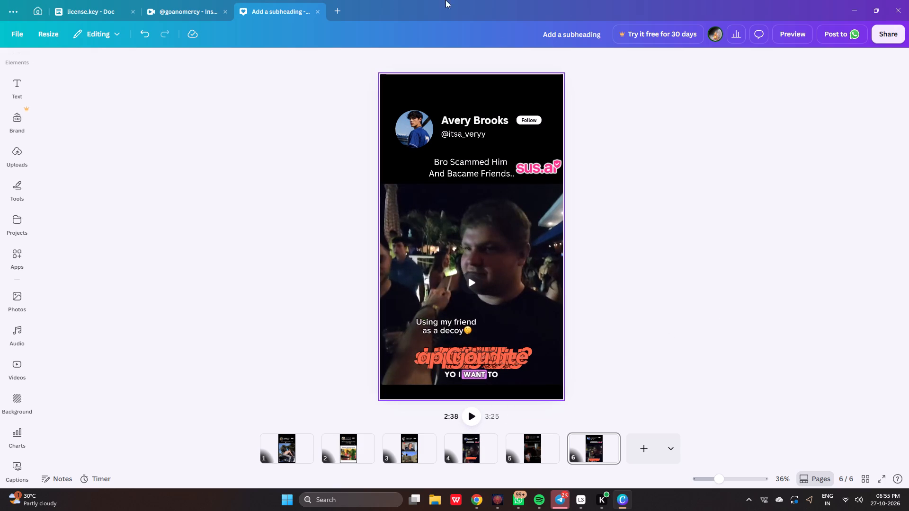
Apply the Simple page animation to page 6, set to animate on enter.
{"action": "left_click", "coordinate": [547, 101]}
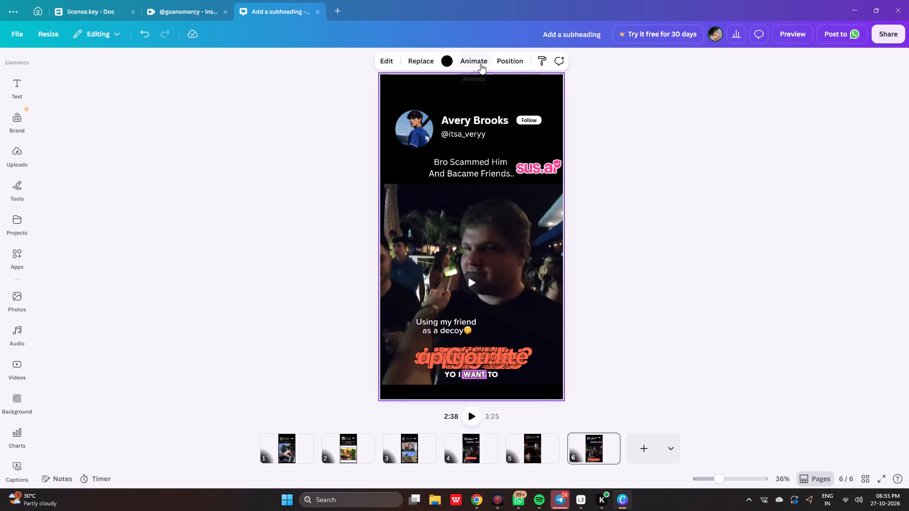
{"action": "left_click", "coordinate": [479, 64]}
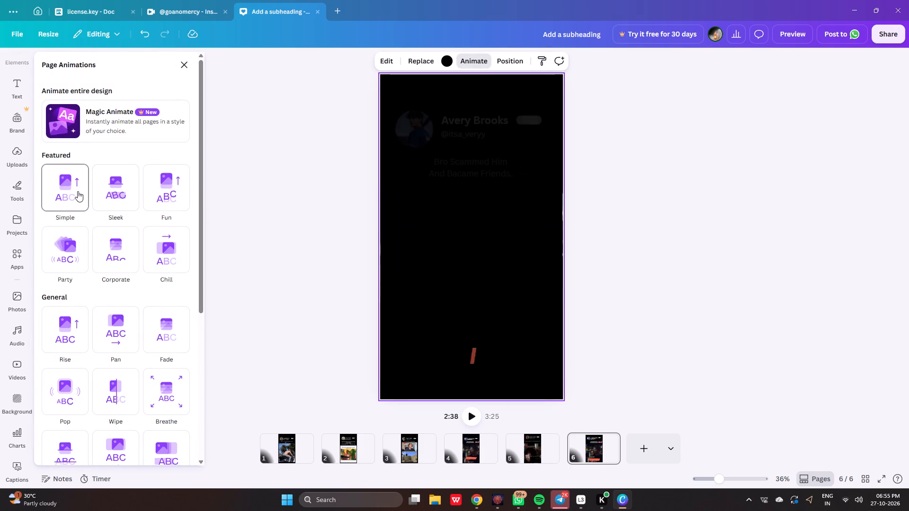
{"action": "left_click", "coordinate": [78, 191]}
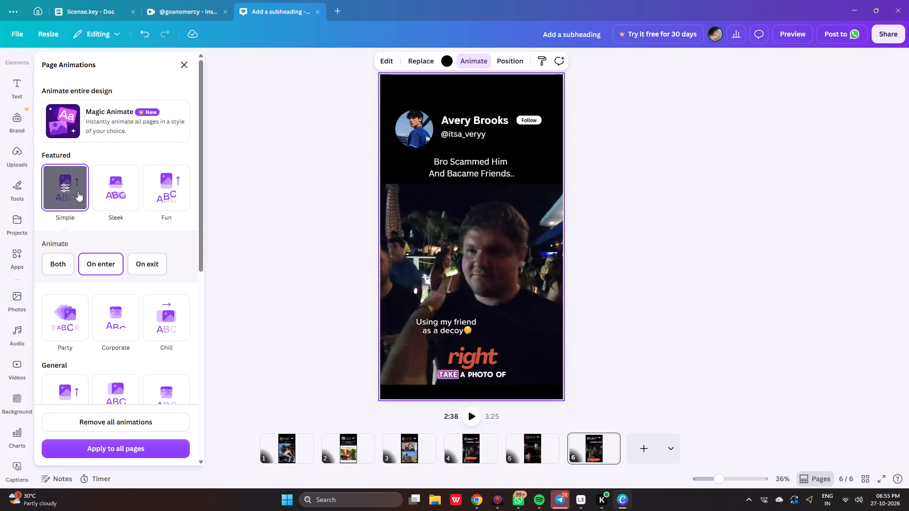
{"action": "left_click", "coordinate": [78, 191]}
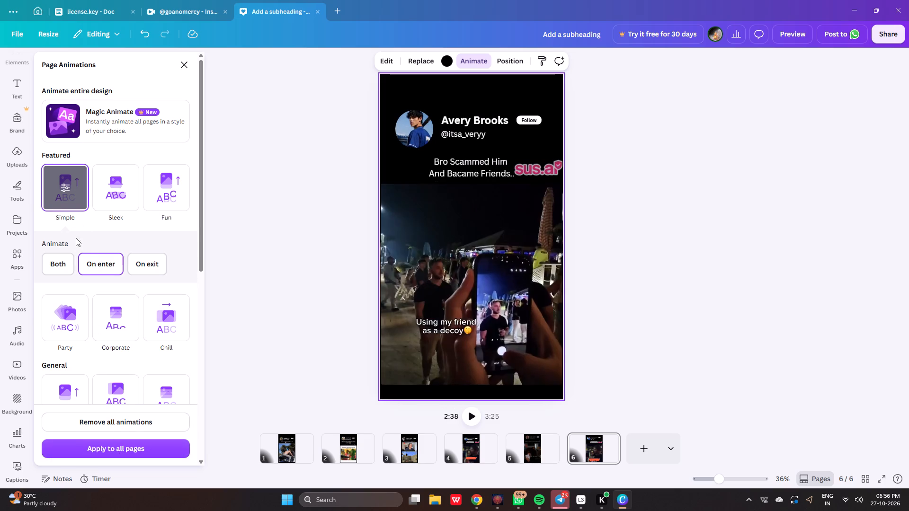
{"action": "scroll", "coordinate": [67, 286], "scroll_direction": "down", "scroll_amount": 8}
{"action": "scroll", "coordinate": [67, 286], "scroll_direction": "up", "scroll_amount": 10}
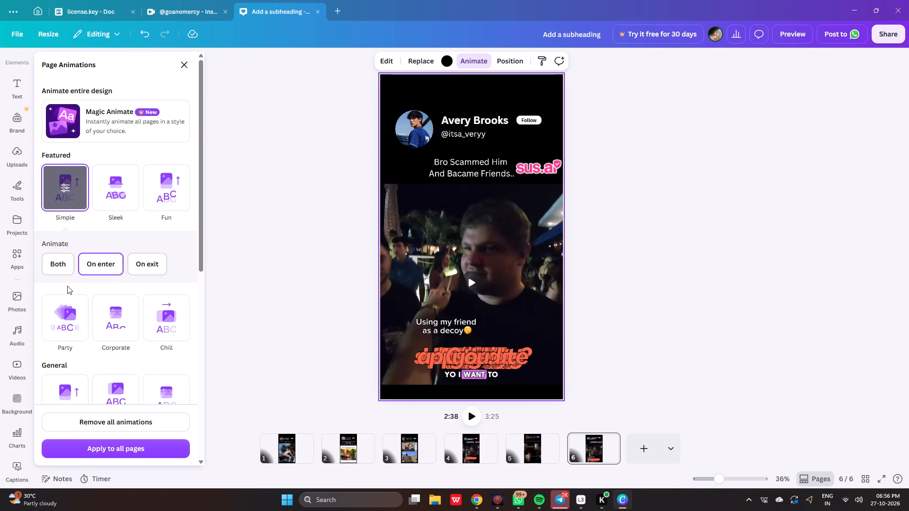
{"action": "scroll", "coordinate": [67, 286], "scroll_direction": "up", "scroll_amount": 2}
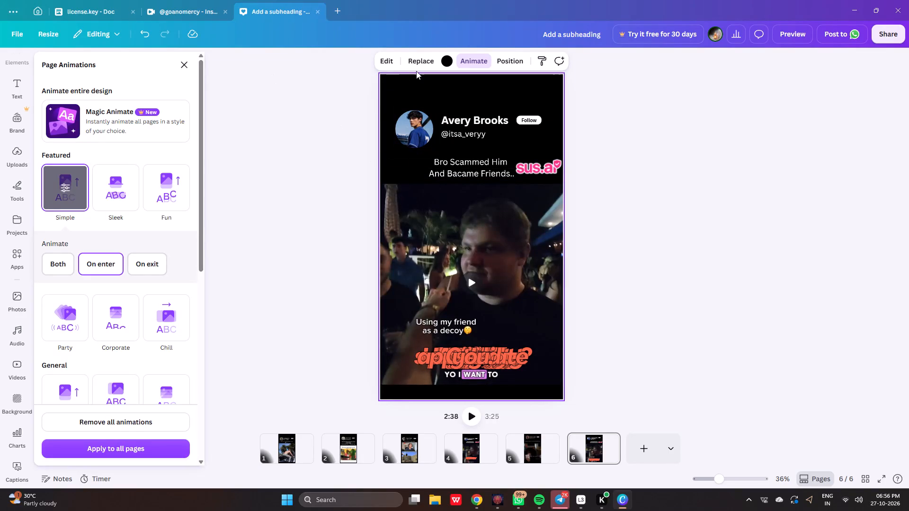
{"action": "left_click", "coordinate": [416, 71]}
{"action": "left_click", "coordinate": [685, 104]}
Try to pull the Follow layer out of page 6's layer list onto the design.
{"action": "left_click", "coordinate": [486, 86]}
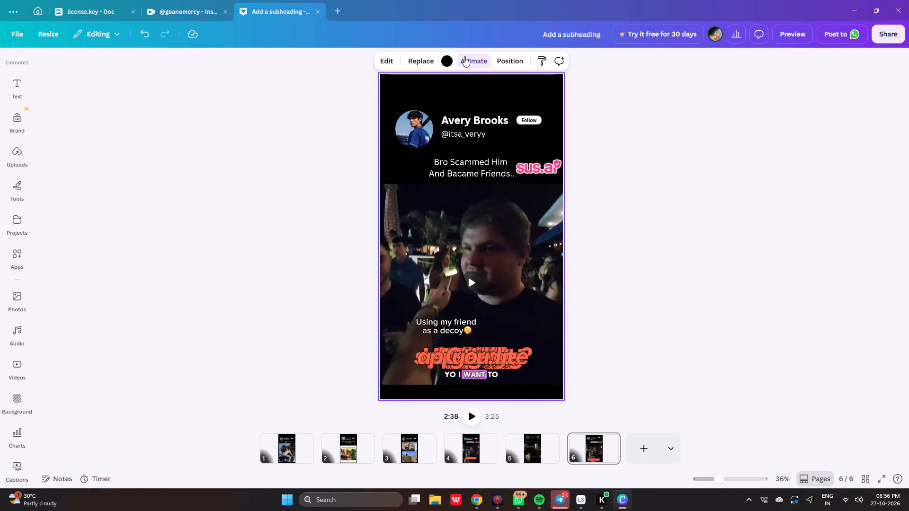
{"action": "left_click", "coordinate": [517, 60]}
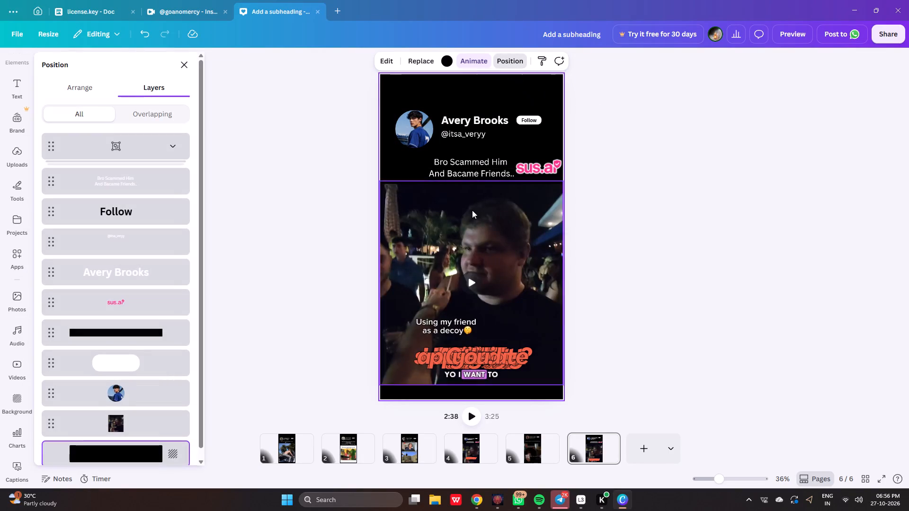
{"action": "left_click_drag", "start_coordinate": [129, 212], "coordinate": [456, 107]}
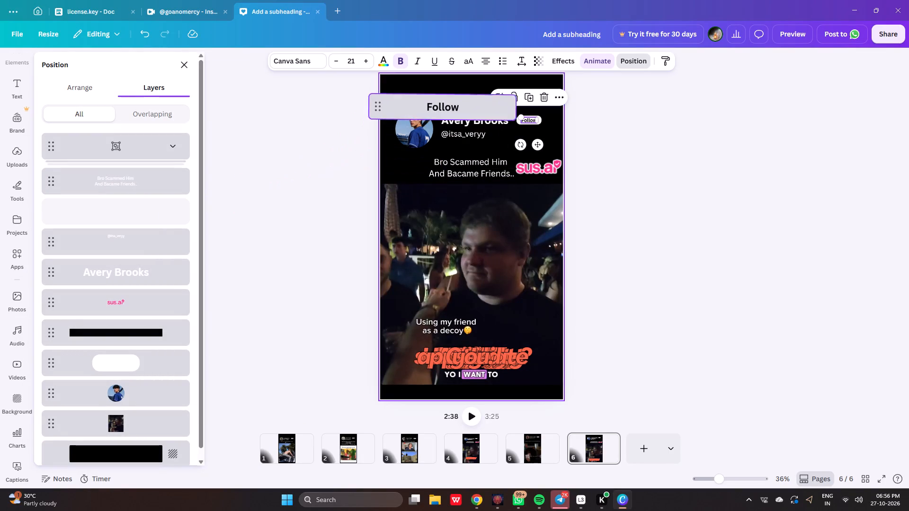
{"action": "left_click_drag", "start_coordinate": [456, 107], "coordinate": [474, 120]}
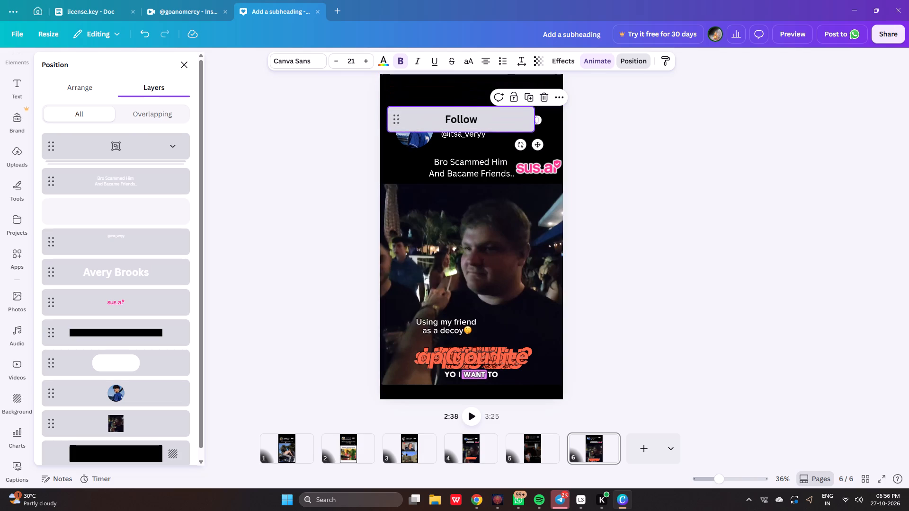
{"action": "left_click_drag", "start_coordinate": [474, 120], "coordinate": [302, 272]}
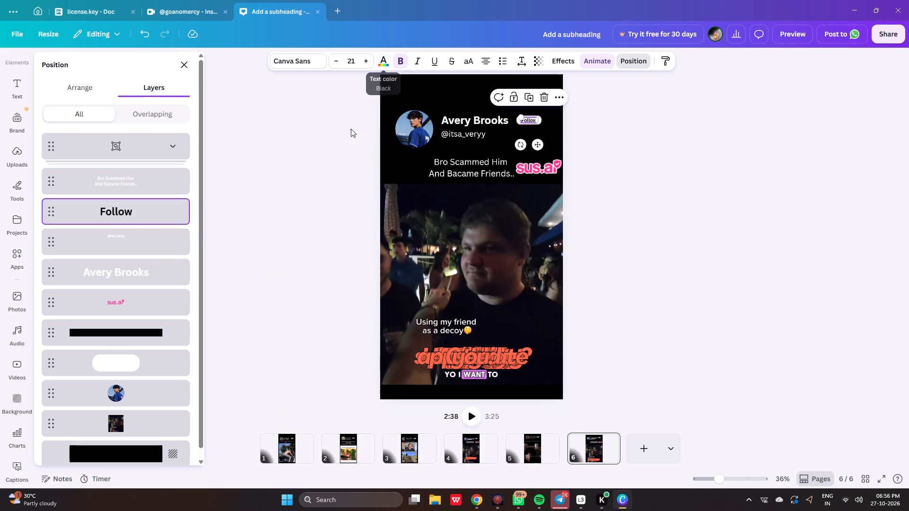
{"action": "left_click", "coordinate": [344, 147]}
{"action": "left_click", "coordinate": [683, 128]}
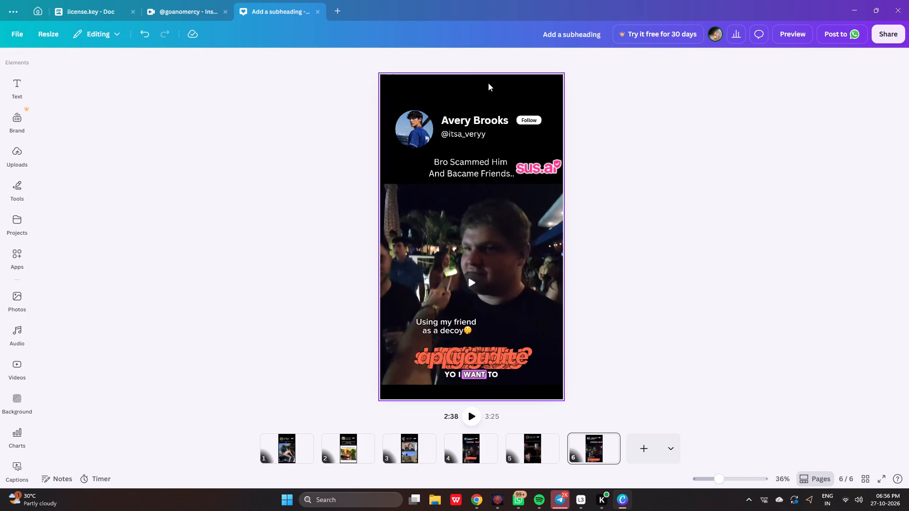
Examine page 6's layer stack, select the Follow text layer and look at its spacing options.
{"action": "left_click", "coordinate": [487, 86]}
{"action": "left_click", "coordinate": [510, 64]}
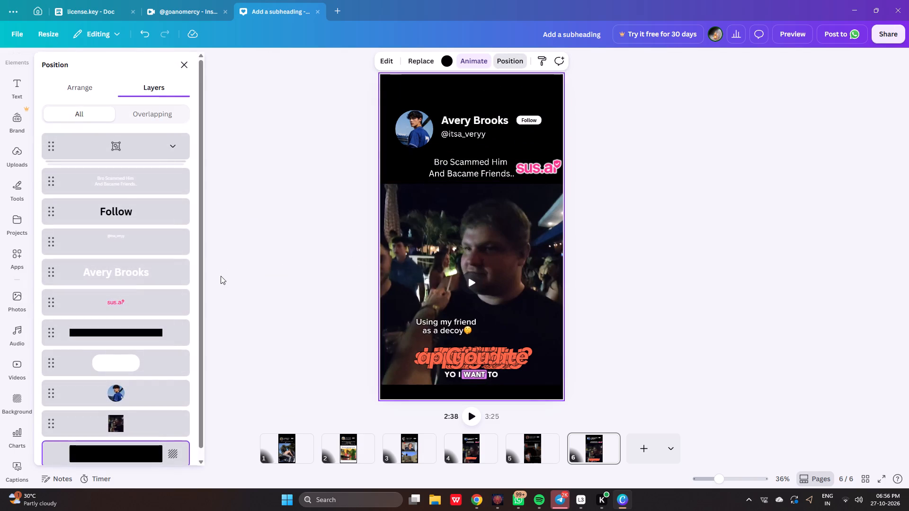
{"action": "scroll", "coordinate": [111, 302], "scroll_direction": "down", "scroll_amount": 2}
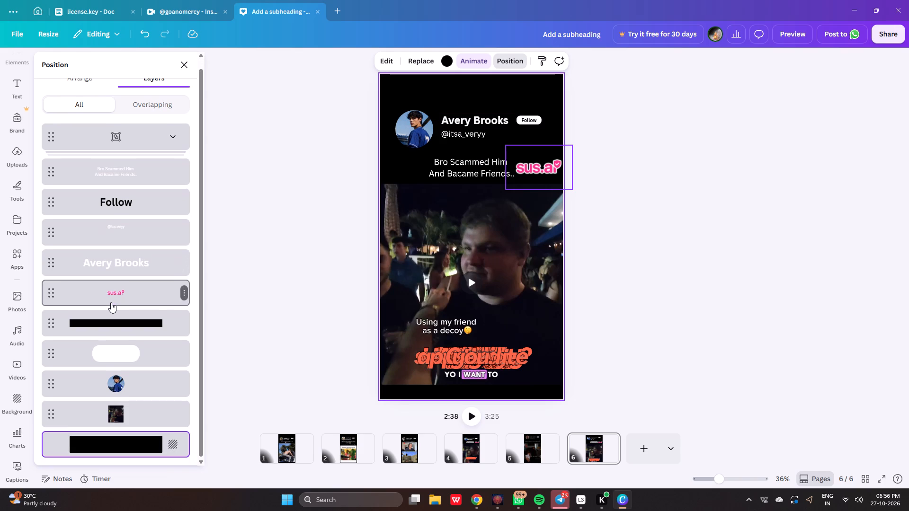
{"action": "left_click", "coordinate": [129, 207]}
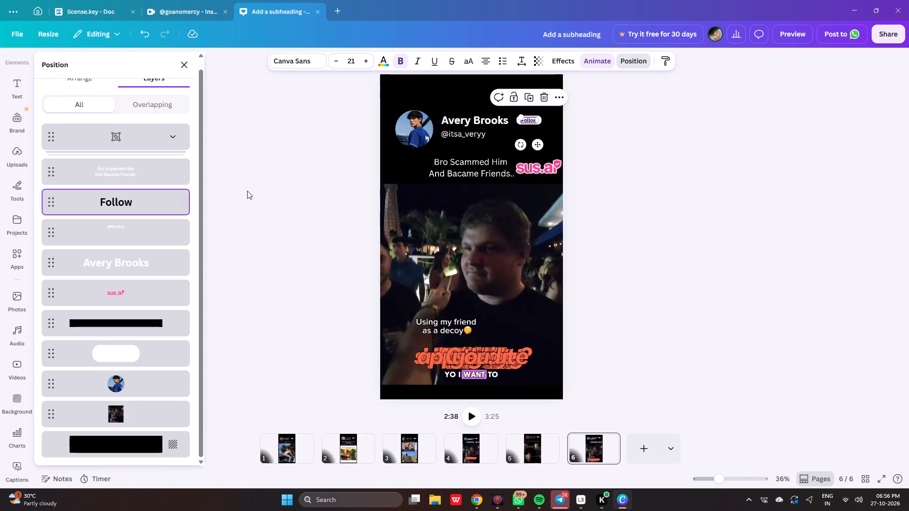
{"action": "left_click", "coordinate": [251, 230]}
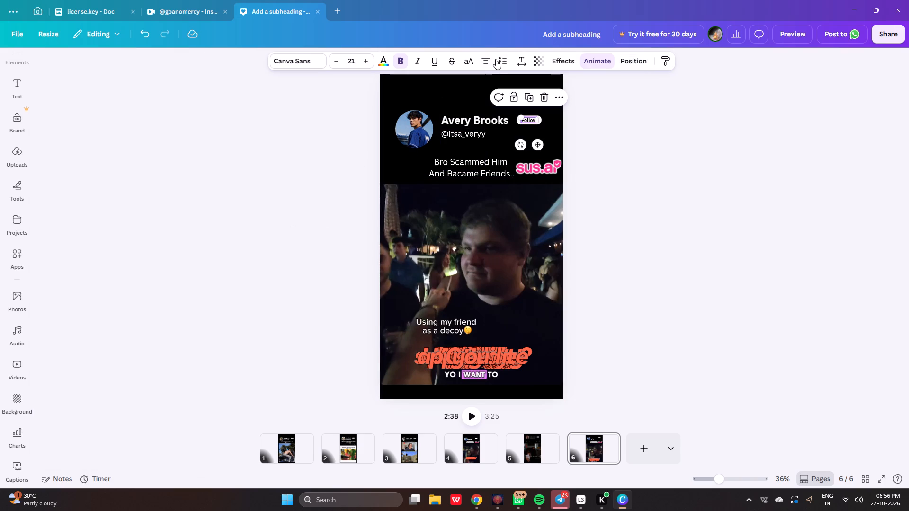
{"action": "left_click", "coordinate": [525, 57]}
{"action": "left_click", "coordinate": [602, 126]}
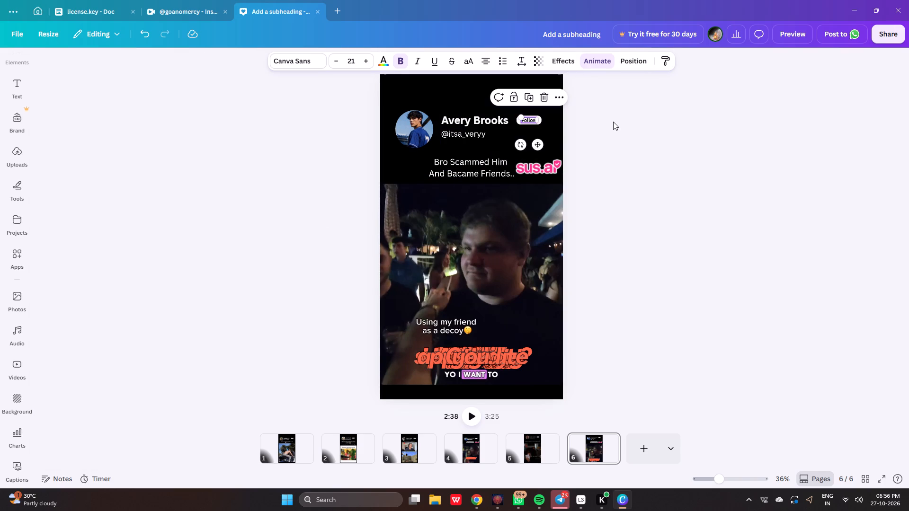
{"action": "left_click", "coordinate": [616, 121]}
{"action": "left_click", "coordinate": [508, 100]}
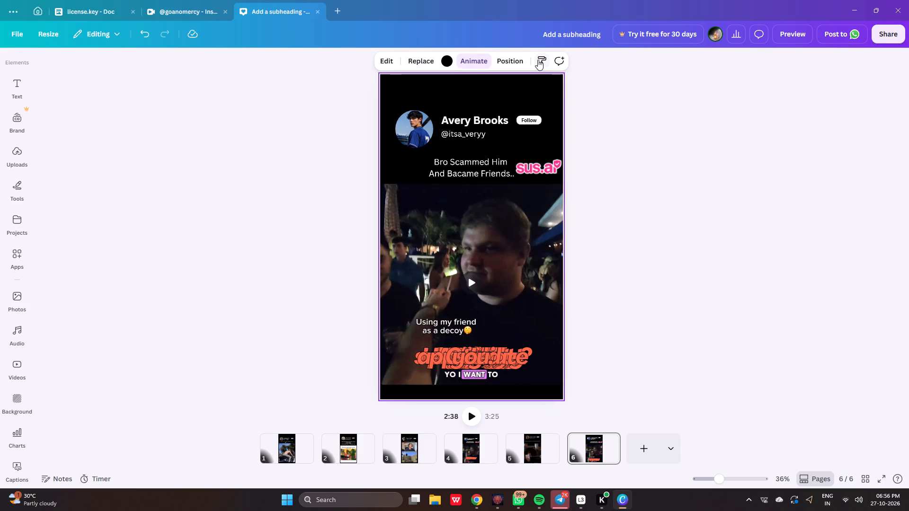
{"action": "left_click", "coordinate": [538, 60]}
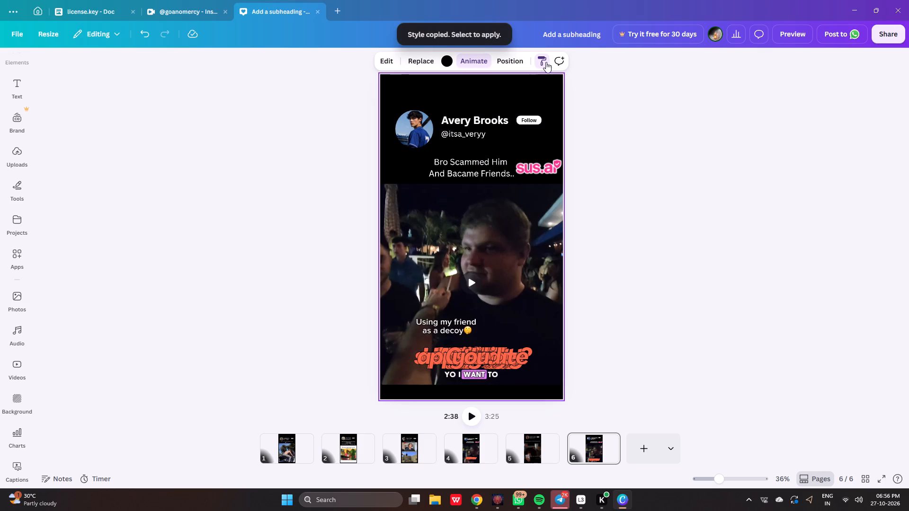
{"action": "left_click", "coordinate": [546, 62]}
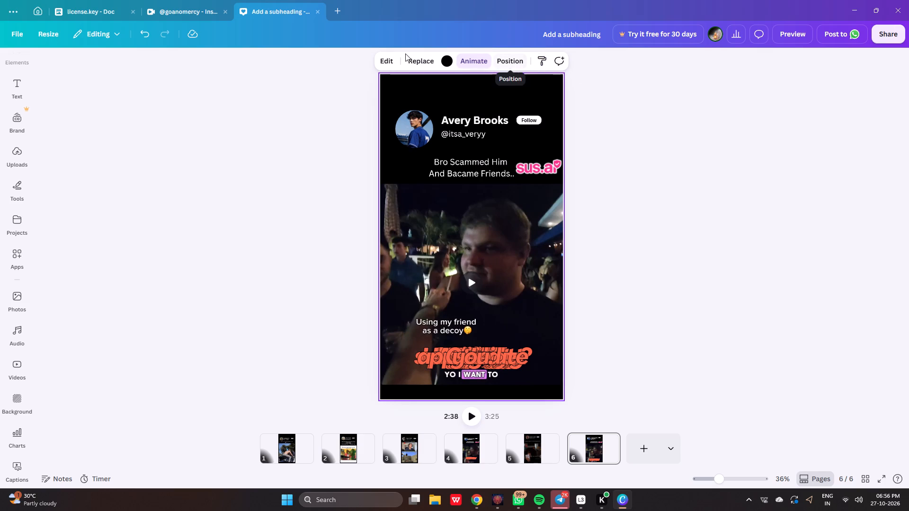
Change the page 6 background to the near-white photo colour taken from the sus.ai logo.
{"action": "left_click", "coordinate": [441, 59]}
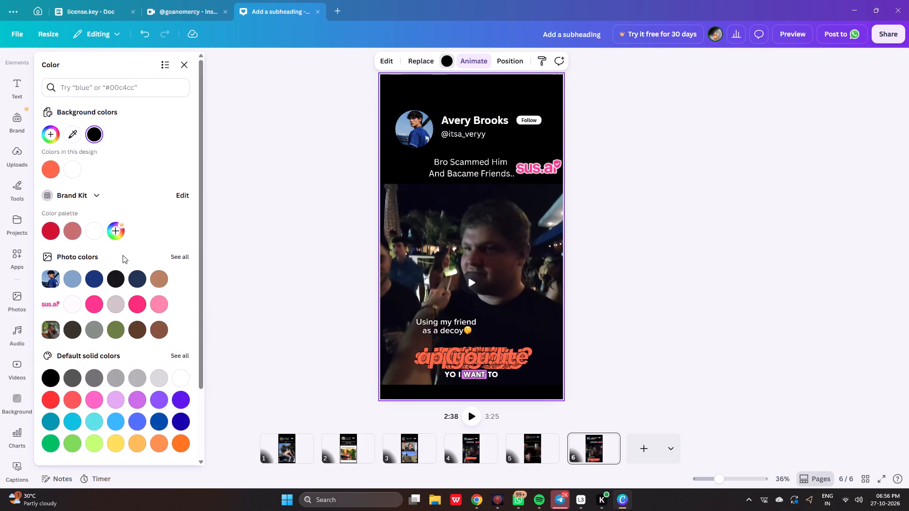
{"action": "left_click", "coordinate": [73, 281]}
{"action": "left_click", "coordinate": [72, 301]}
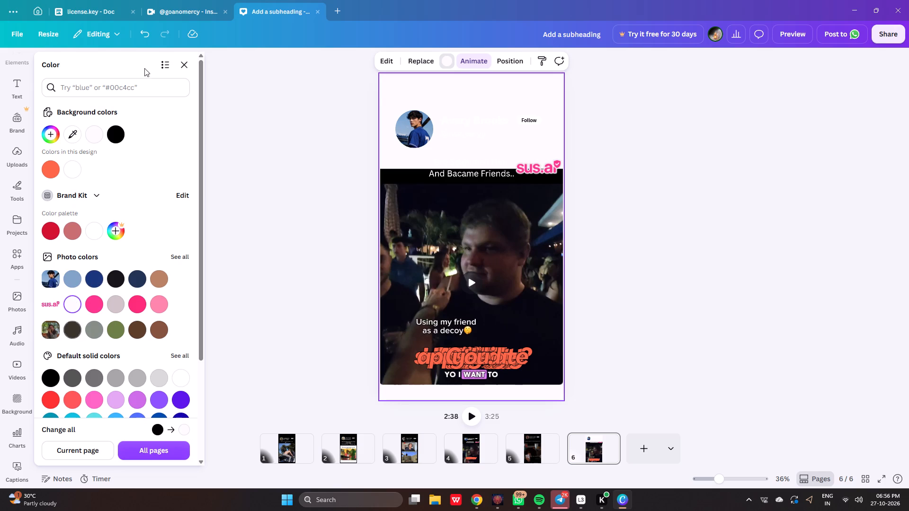
Change the page 6 background colour to black.
{"action": "left_click", "coordinate": [118, 137]}
{"action": "left_click", "coordinate": [279, 181]}
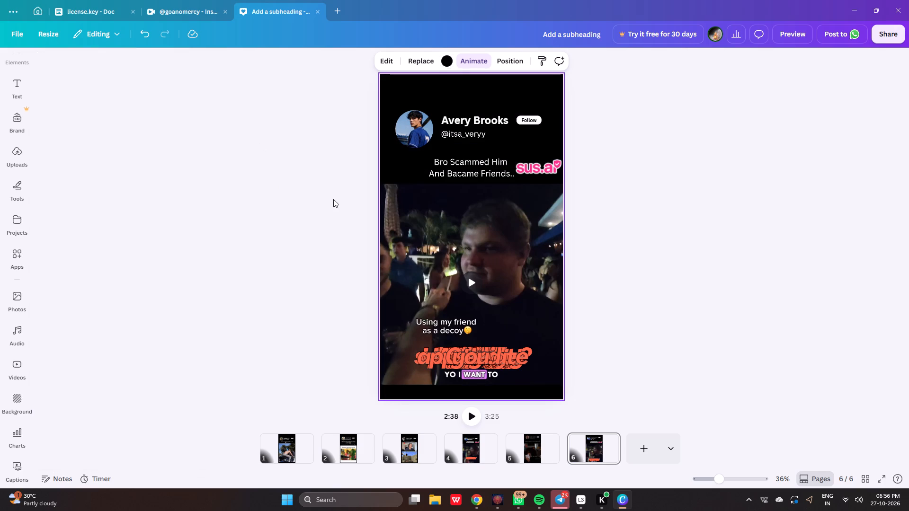
Delete the overlapping orange caption text from the lower part of the page 6 video.
{"action": "left_click", "coordinate": [463, 164]}
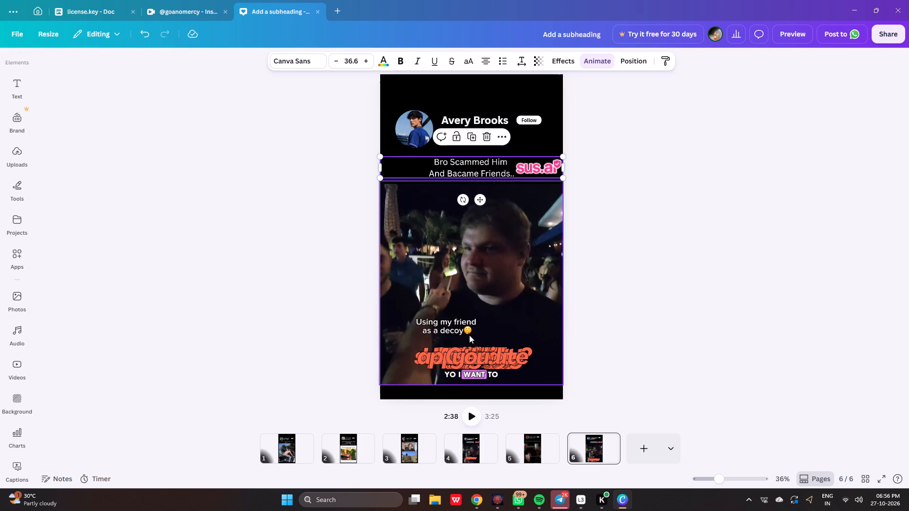
{"action": "left_click", "coordinate": [466, 351]}
{"action": "left_click", "coordinate": [489, 324]}
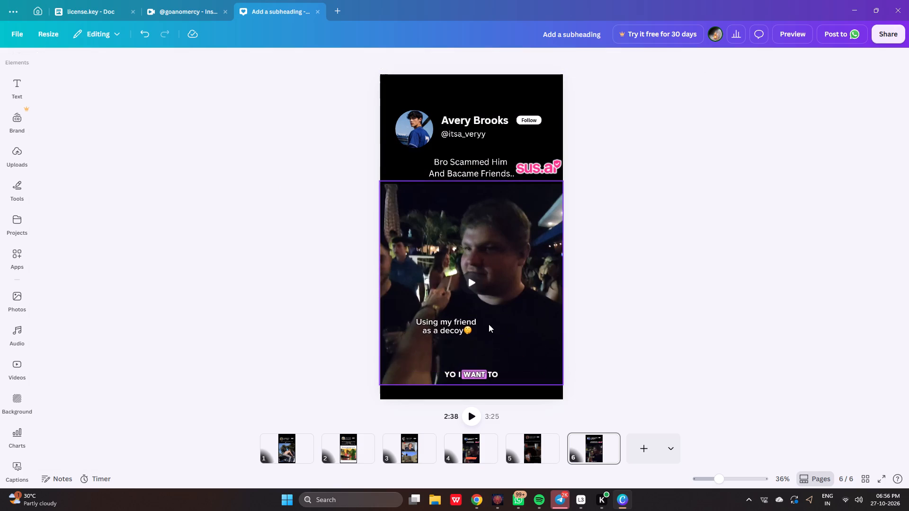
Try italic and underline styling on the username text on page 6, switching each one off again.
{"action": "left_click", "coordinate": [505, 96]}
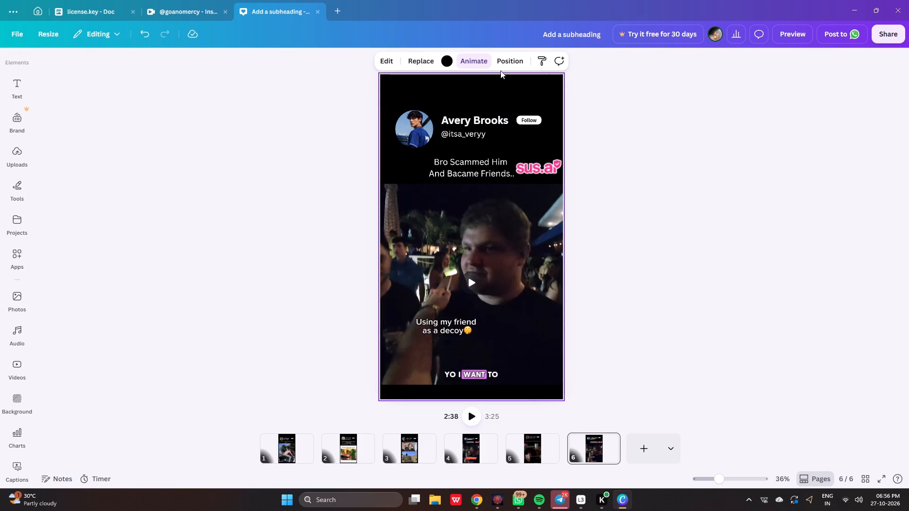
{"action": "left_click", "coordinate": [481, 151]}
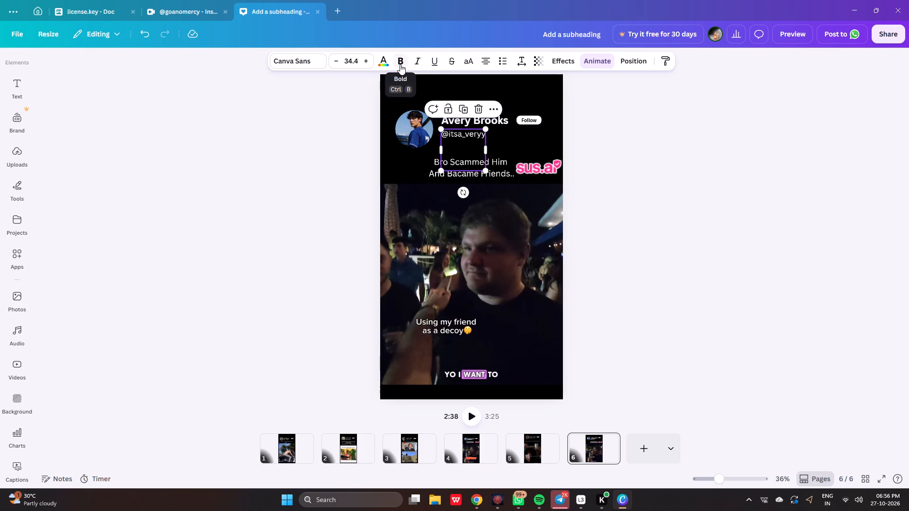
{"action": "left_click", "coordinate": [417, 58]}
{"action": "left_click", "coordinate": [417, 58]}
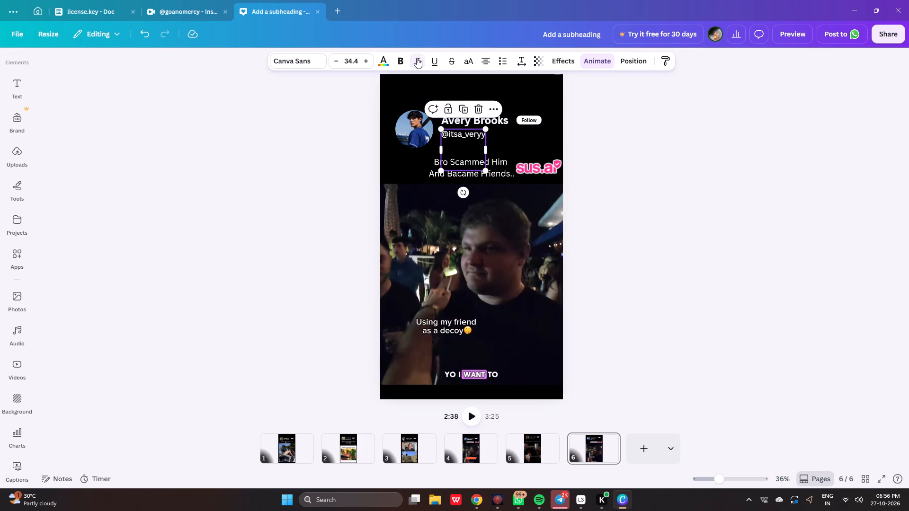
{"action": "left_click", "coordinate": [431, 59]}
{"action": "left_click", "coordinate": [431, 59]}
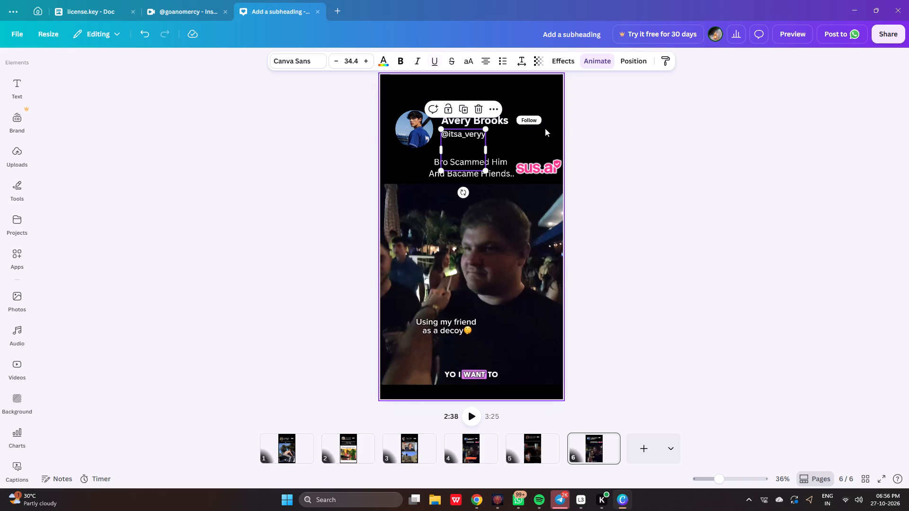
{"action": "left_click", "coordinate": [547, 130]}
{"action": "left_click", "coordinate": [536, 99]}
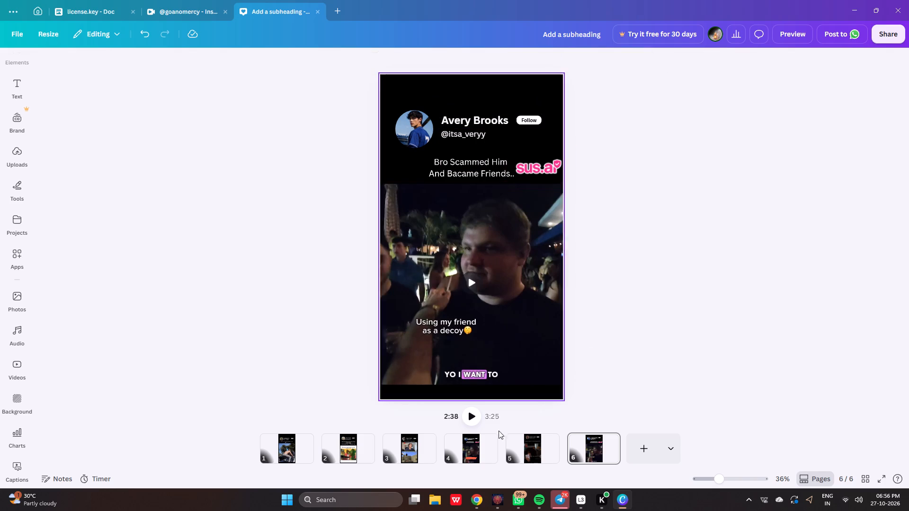
Play page 6 briefly to preview its entrance animation.
{"action": "left_click", "coordinate": [477, 419]}
{"action": "left_click", "coordinate": [476, 419]}
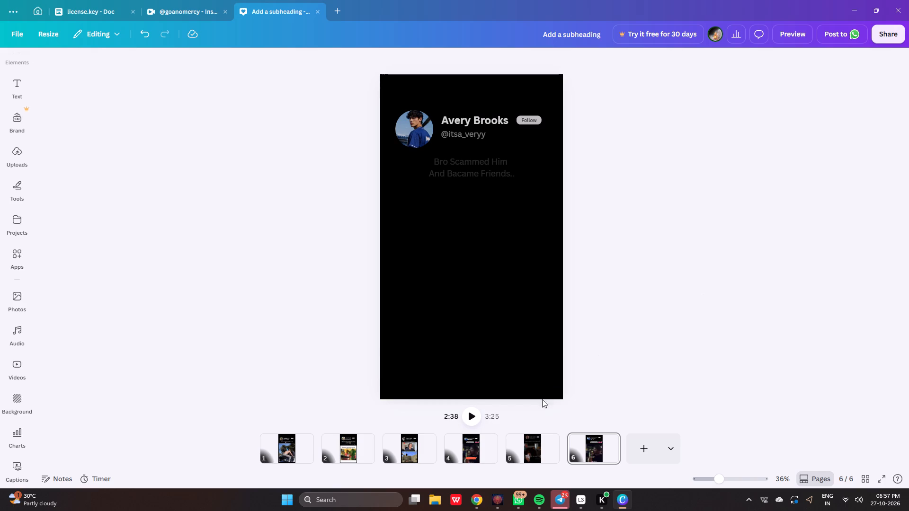
On page 5, shift the profile header slightly up and left, with the username tucked closer beneath the display name.
{"action": "left_click", "coordinate": [535, 453]}
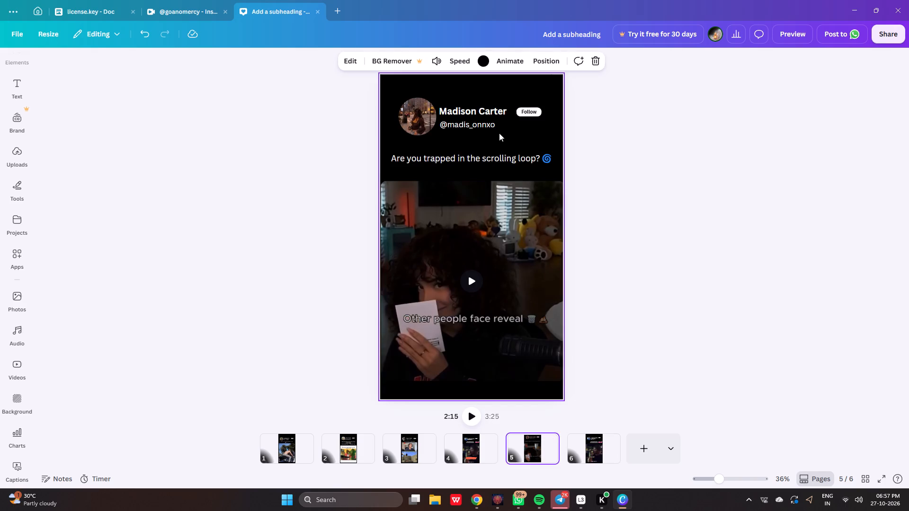
{"action": "left_click", "coordinate": [412, 120]}
{"action": "left_click", "coordinate": [411, 120]}
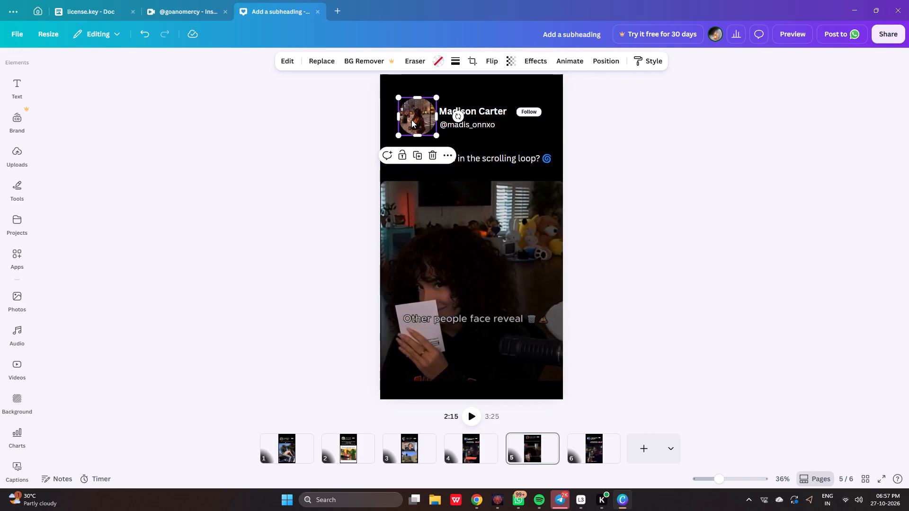
{"action": "left_click", "coordinate": [469, 112]}
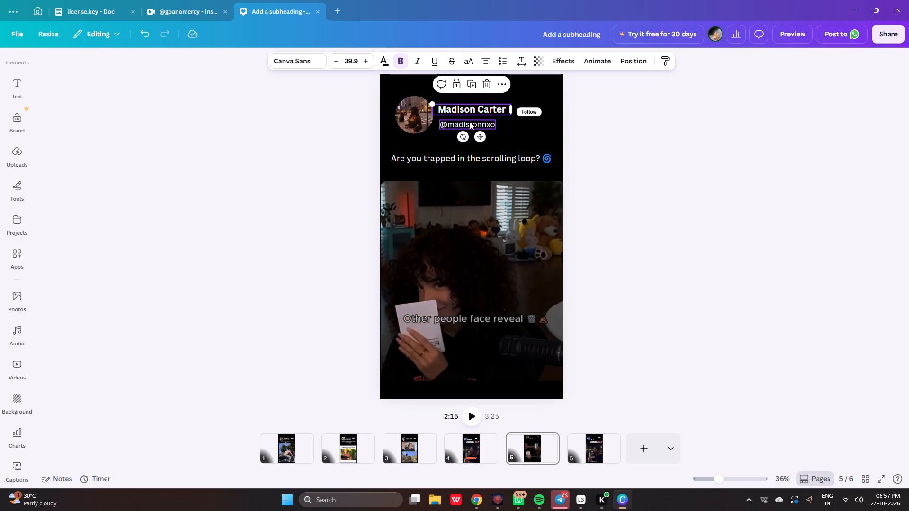
{"action": "left_click", "coordinate": [470, 122]}
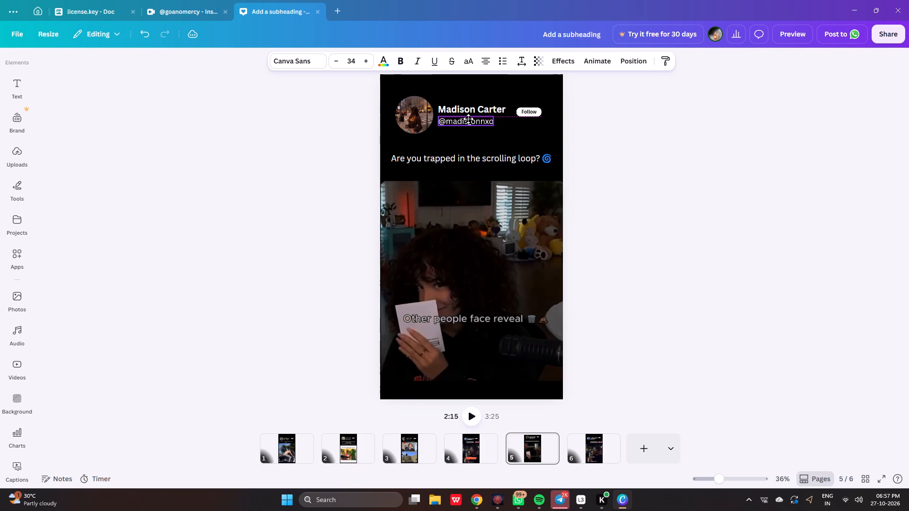
Raise the page 5 Follow button's white pill and its label slightly so they line up with the display name.
{"action": "left_click", "coordinate": [529, 111]}
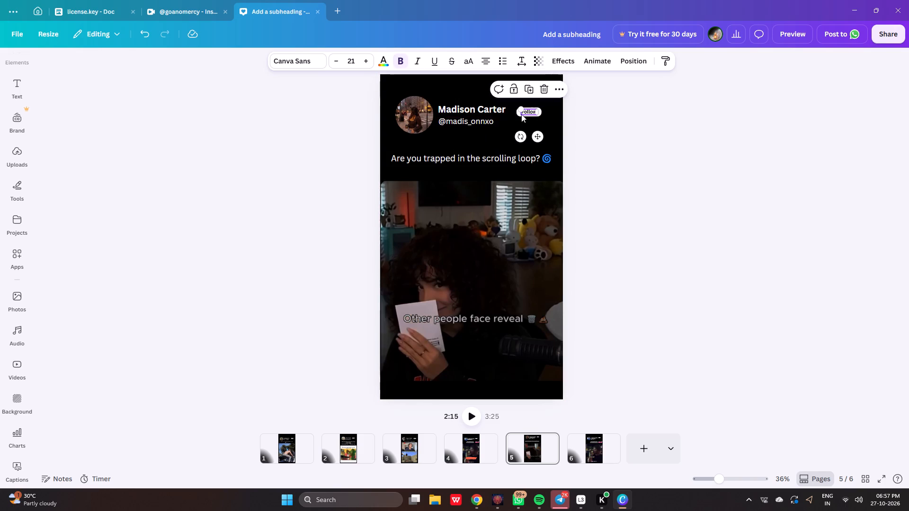
{"action": "left_click", "coordinate": [517, 113]}
{"action": "left_click", "coordinate": [518, 112]}
{"action": "left_click", "coordinate": [783, 161]}
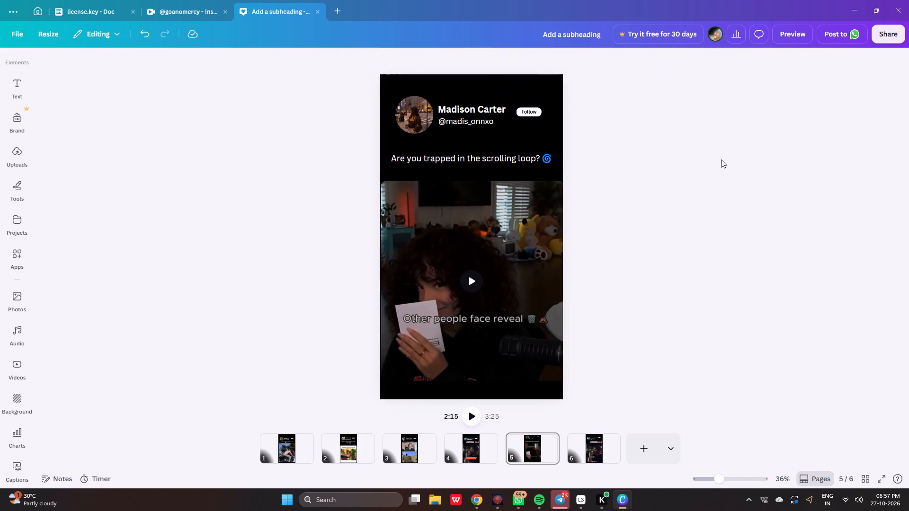
{"action": "left_click", "coordinate": [518, 113]}
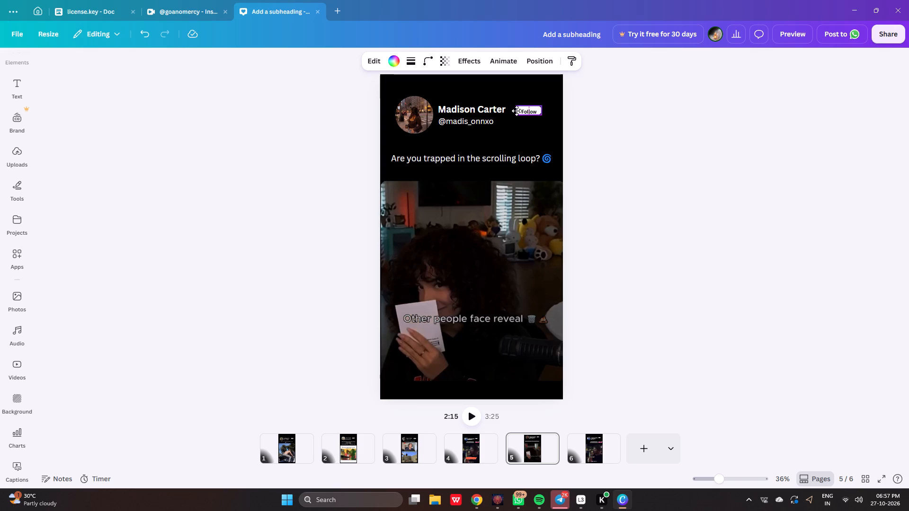
{"action": "left_click", "coordinate": [531, 111]}
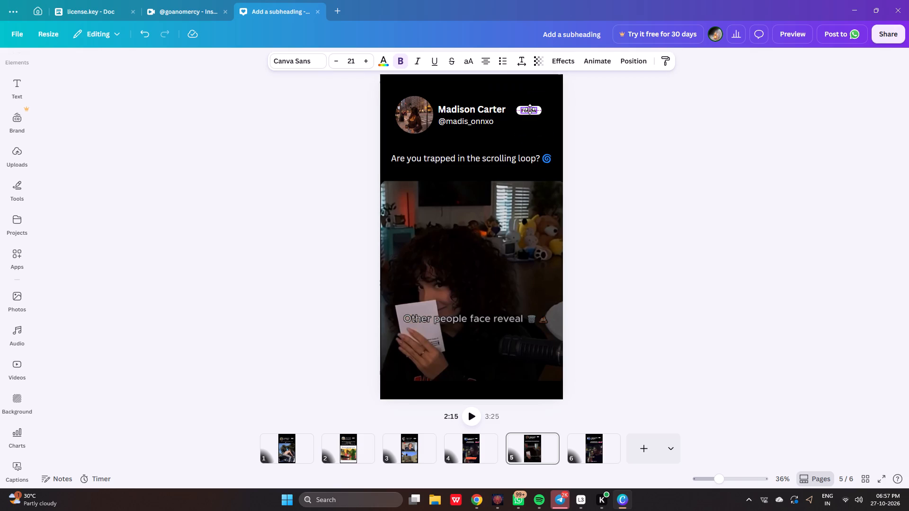
{"action": "left_click", "coordinate": [611, 135]}
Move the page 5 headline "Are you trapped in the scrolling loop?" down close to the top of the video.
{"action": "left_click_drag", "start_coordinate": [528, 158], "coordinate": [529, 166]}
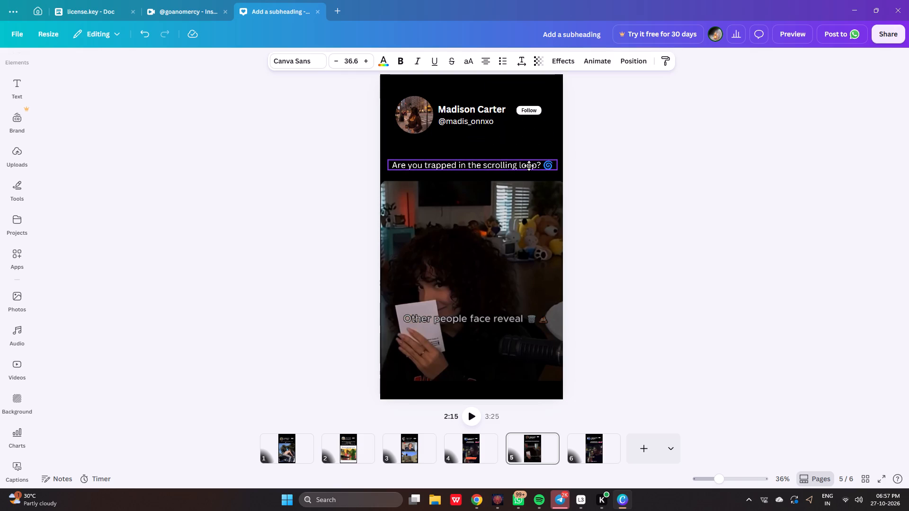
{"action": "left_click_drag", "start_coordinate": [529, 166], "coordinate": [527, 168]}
Resize the page 5 video to the page width, about 1,080 by 1,175, and nudge it slightly down.
{"action": "left_click", "coordinate": [505, 309]}
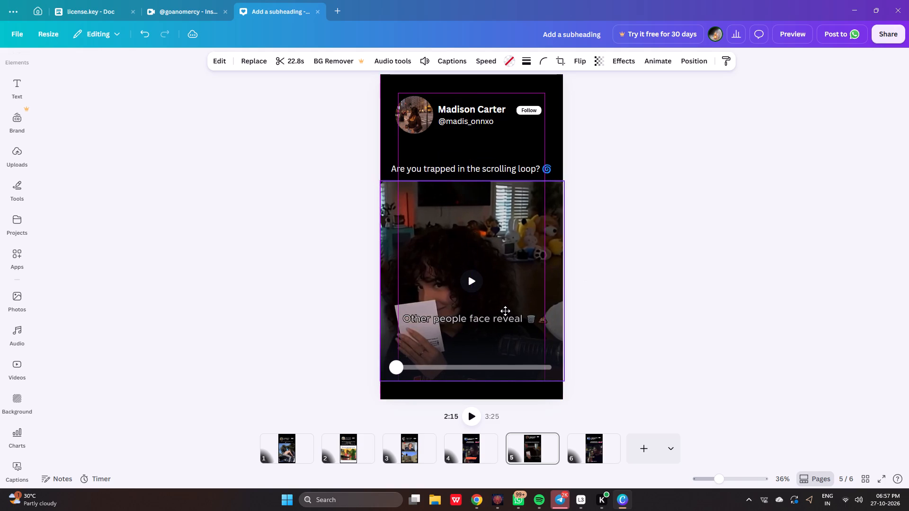
{"action": "left_click", "coordinate": [565, 380]}
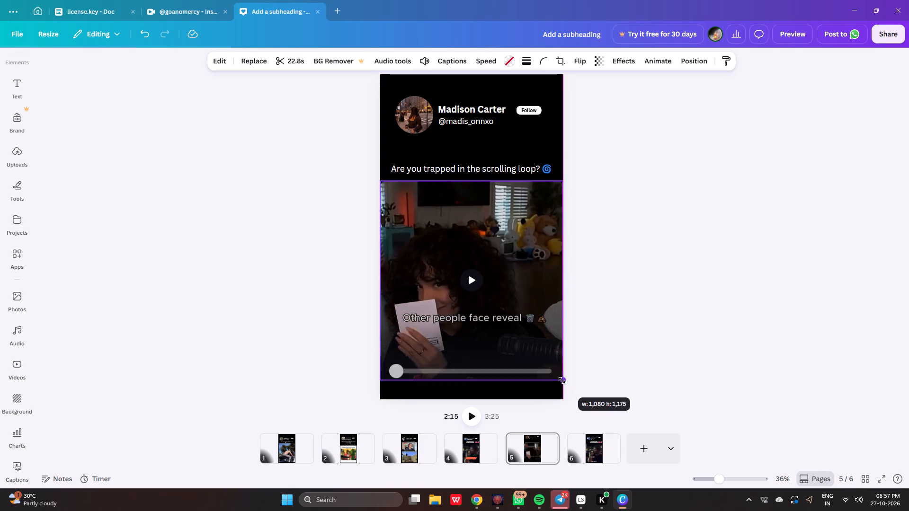
{"action": "left_click", "coordinate": [544, 332]}
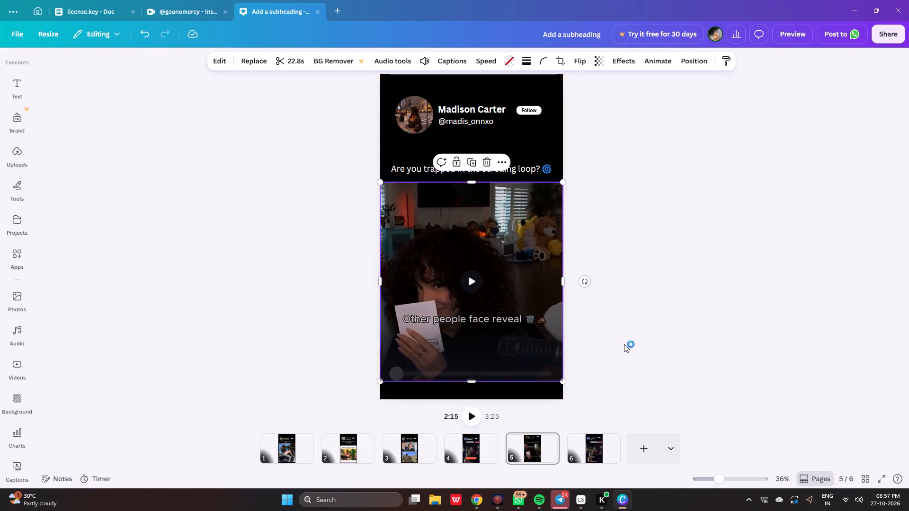
{"action": "left_click", "coordinate": [624, 344]}
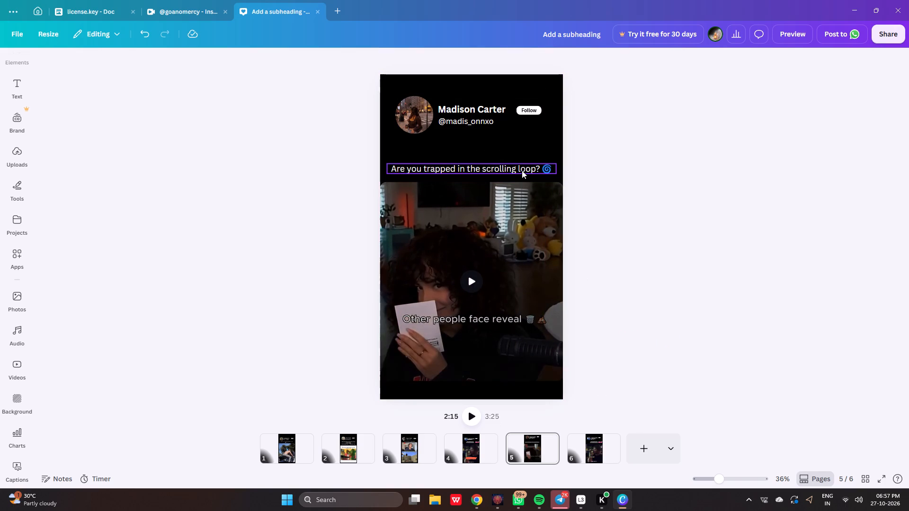
Centre the page 5 headline midway between the profile picture and the video, with a spacing of 113 on each side.
{"action": "left_click_drag", "start_coordinate": [522, 170], "coordinate": [520, 162]}
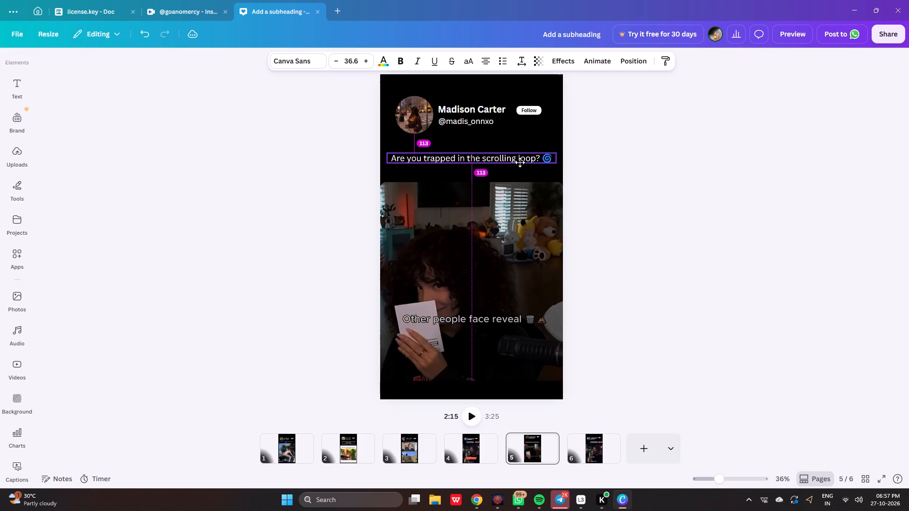
{"action": "left_click_drag", "start_coordinate": [520, 162], "coordinate": [523, 155]}
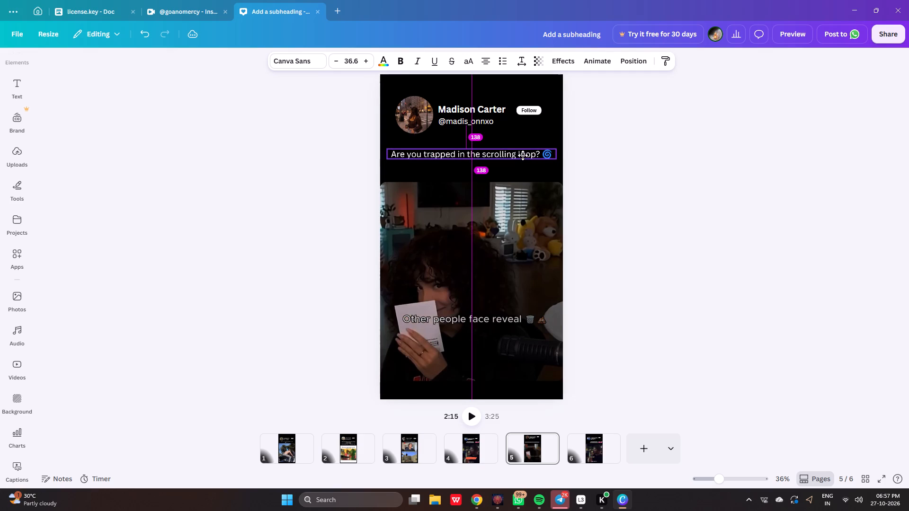
{"action": "left_click_drag", "start_coordinate": [523, 155], "coordinate": [520, 159]}
{"action": "left_click", "coordinate": [699, 240]}
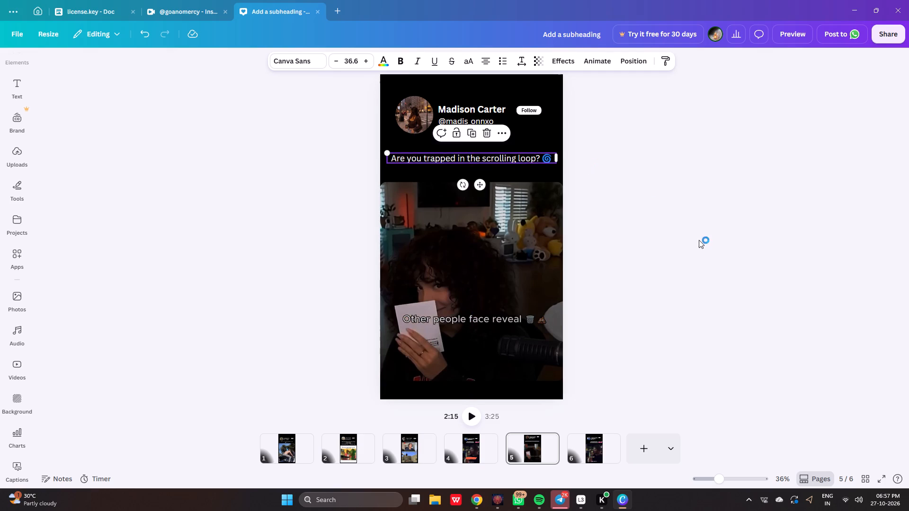
Delete the overlapping orange caption text from the page 4 video.
{"action": "left_click", "coordinate": [481, 449]}
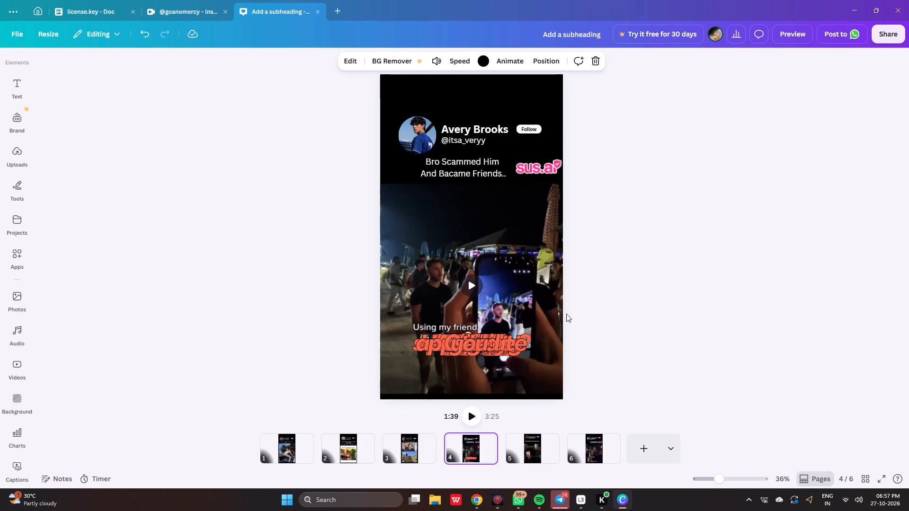
{"action": "left_click", "coordinate": [465, 347]}
{"action": "left_click", "coordinate": [484, 311]}
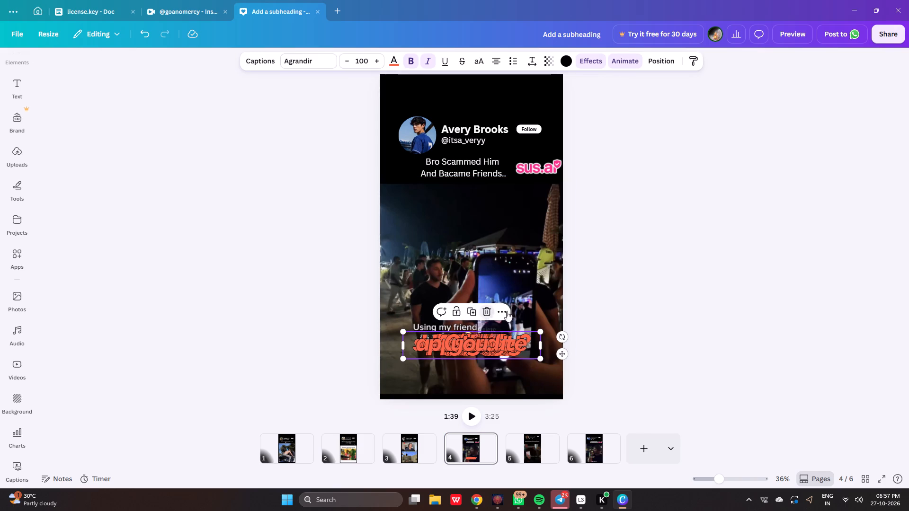
Move the page 4 profile picture up and left, and raise the display name and username beside it.
{"action": "left_click_drag", "start_coordinate": [434, 132], "coordinate": [431, 120]}
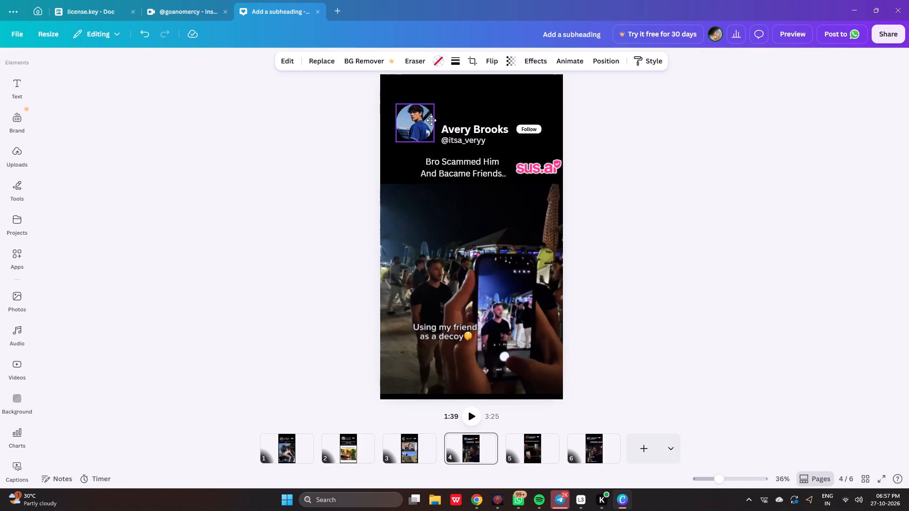
{"action": "left_click_drag", "start_coordinate": [431, 120], "coordinate": [428, 120]}
{"action": "left_click_drag", "start_coordinate": [469, 127], "coordinate": [470, 111]}
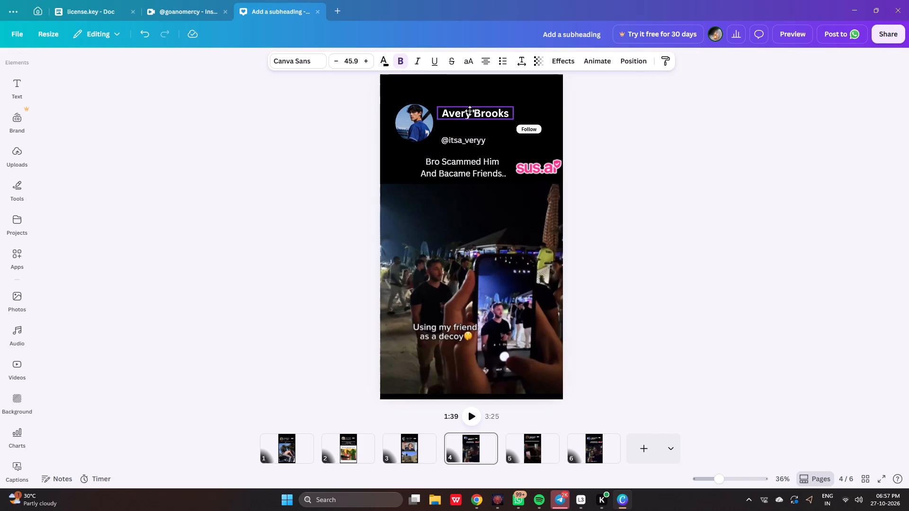
{"action": "left_click_drag", "start_coordinate": [470, 111], "coordinate": [472, 110]}
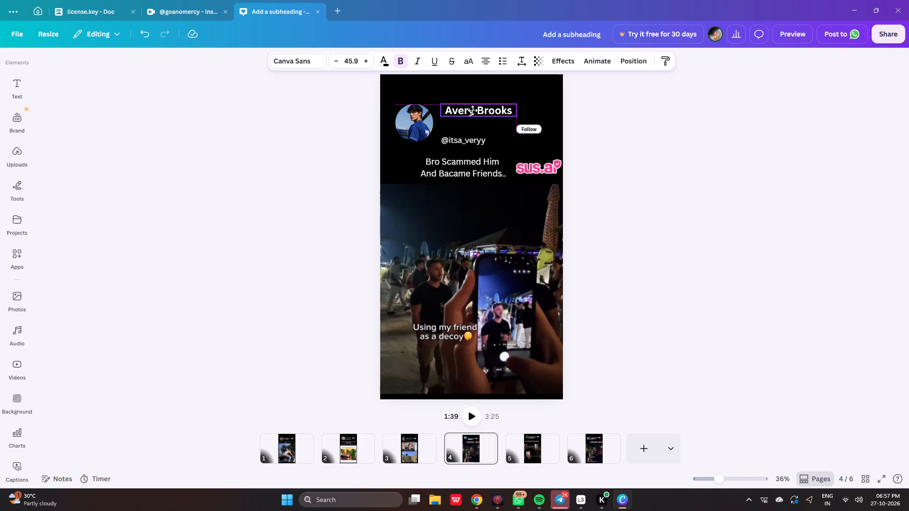
{"action": "left_click_drag", "start_coordinate": [472, 110], "coordinate": [470, 110]}
{"action": "left_click_drag", "start_coordinate": [470, 110], "coordinate": [470, 110]}
{"action": "left_click_drag", "start_coordinate": [457, 138], "coordinate": [457, 123]}
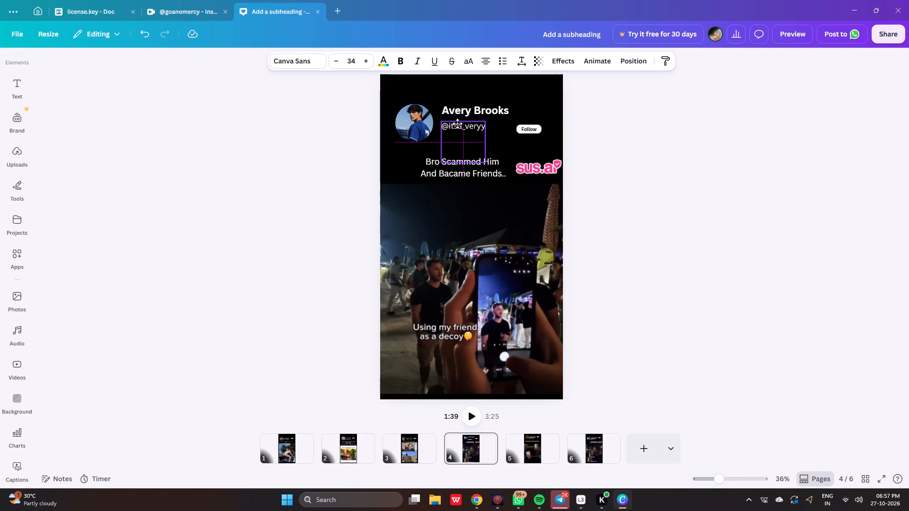
{"action": "left_click_drag", "start_coordinate": [457, 123], "coordinate": [457, 123]}
Move the page 4 Follow button's white pill and its label up together, level with the display name.
{"action": "left_click_drag", "start_coordinate": [526, 124], "coordinate": [526, 123]}
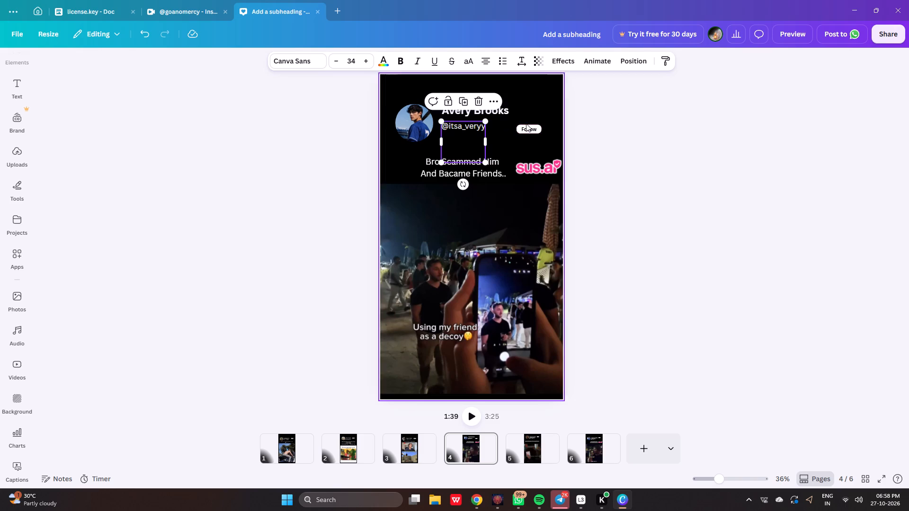
{"action": "left_click_drag", "start_coordinate": [526, 123], "coordinate": [525, 120]}
{"action": "left_click_drag", "start_coordinate": [519, 127], "coordinate": [521, 111]}
{"action": "left_click_drag", "start_coordinate": [529, 127], "coordinate": [530, 117]}
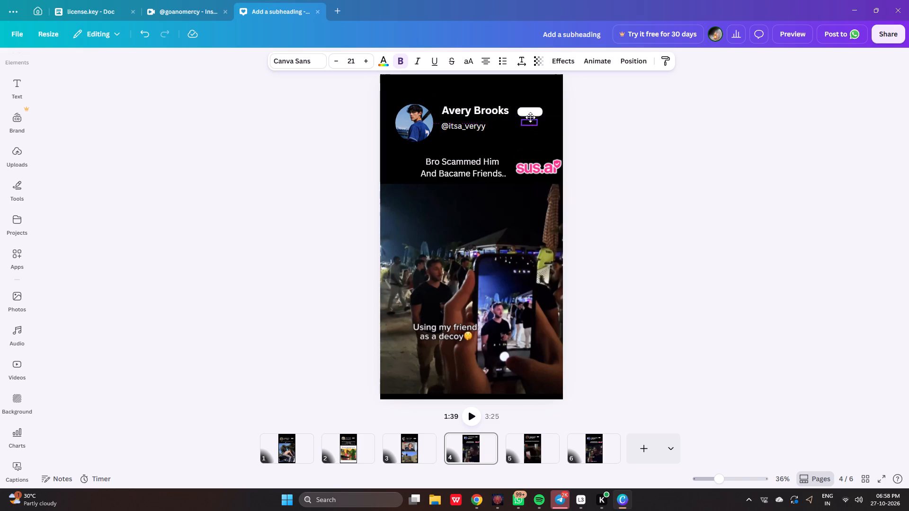
{"action": "left_click_drag", "start_coordinate": [530, 117], "coordinate": [531, 110]}
{"action": "left_click", "coordinate": [684, 137]}
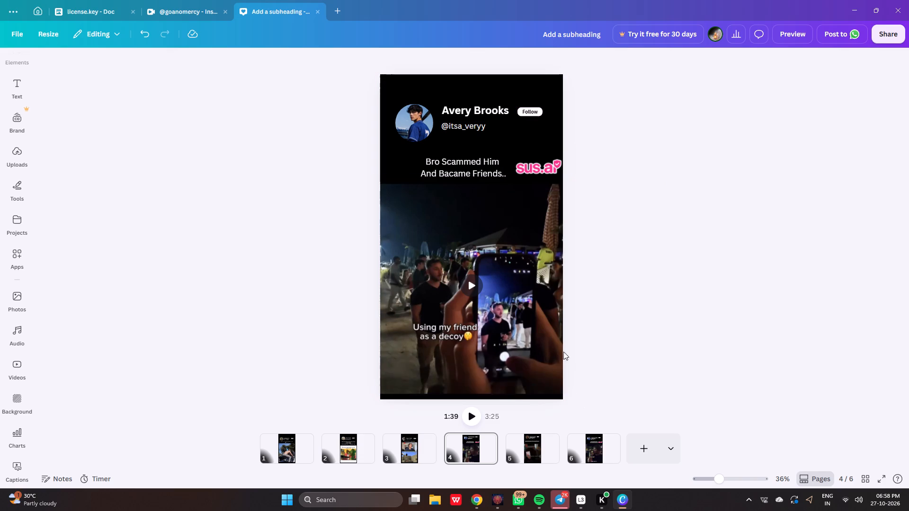
Scale down the page 4 video from its corners so it spans exactly the page width beneath the headline.
{"action": "left_click", "coordinate": [549, 361]}
{"action": "left_click_drag", "start_coordinate": [570, 393], "coordinate": [562, 386]}
{"action": "left_click_drag", "start_coordinate": [374, 387], "coordinate": [390, 381]}
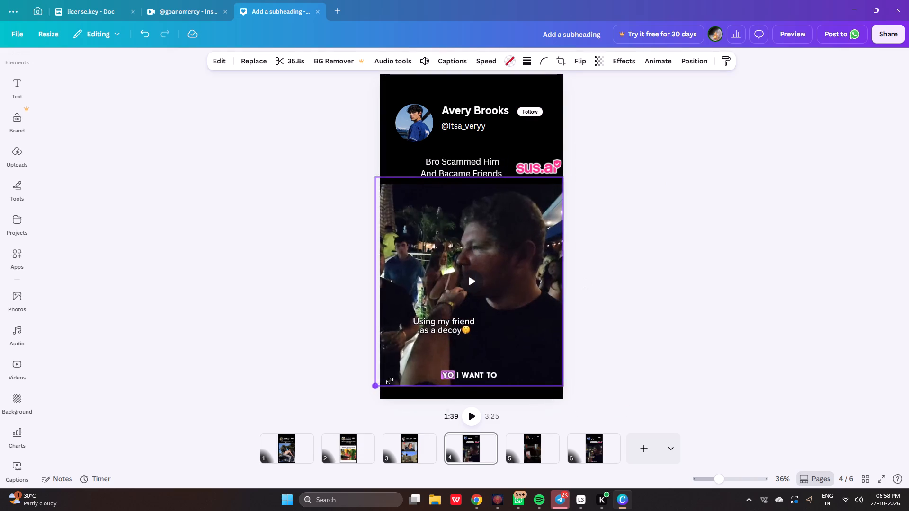
{"action": "left_click_drag", "start_coordinate": [390, 381], "coordinate": [383, 380]}
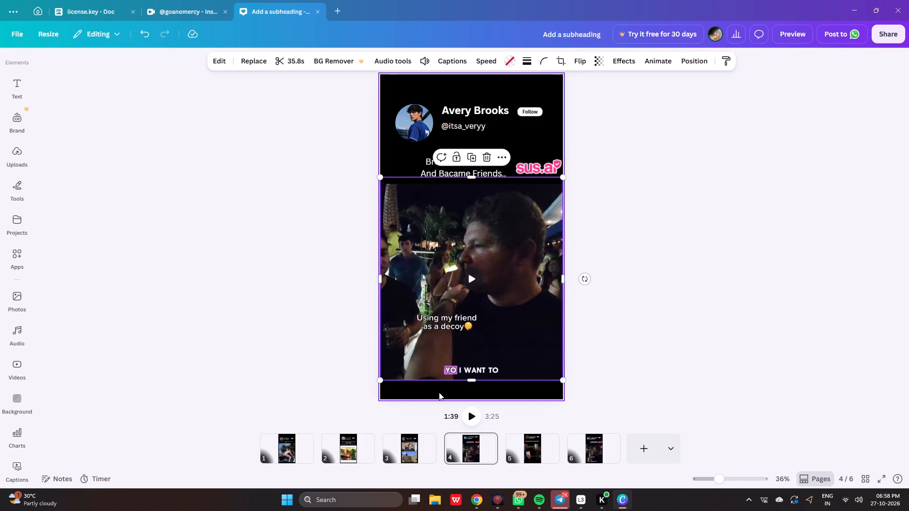
{"action": "left_click", "coordinate": [689, 317]}
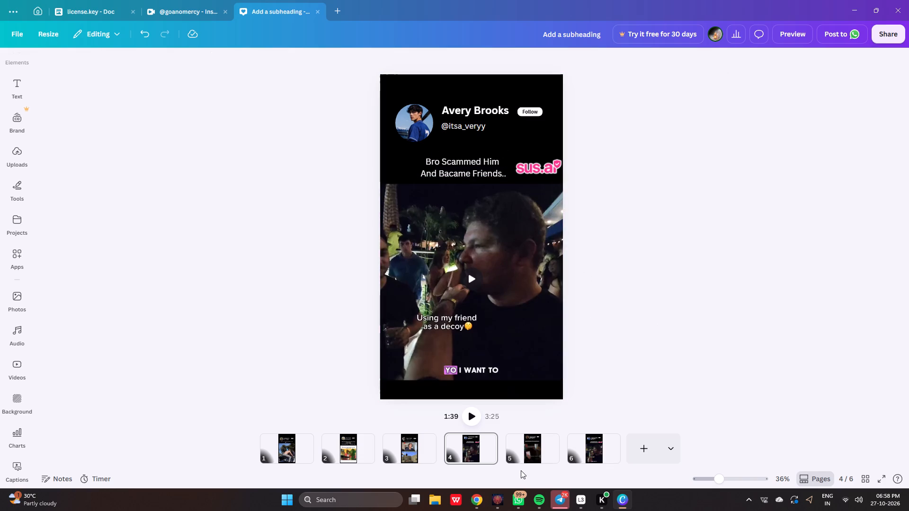
On page 3, raise the profile picture, display name and username, keeping both text lines grouped close beside the picture.
{"action": "left_click", "coordinate": [405, 437]}
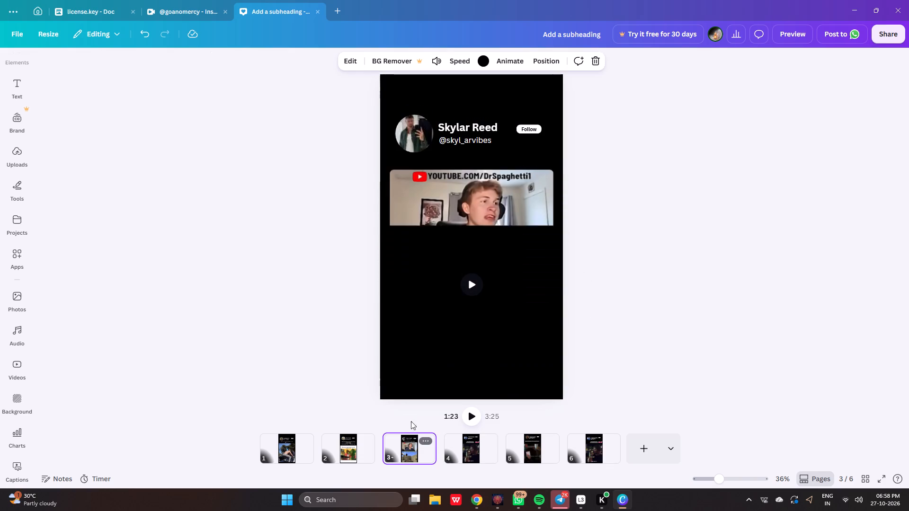
{"action": "left_click", "coordinate": [417, 137]}
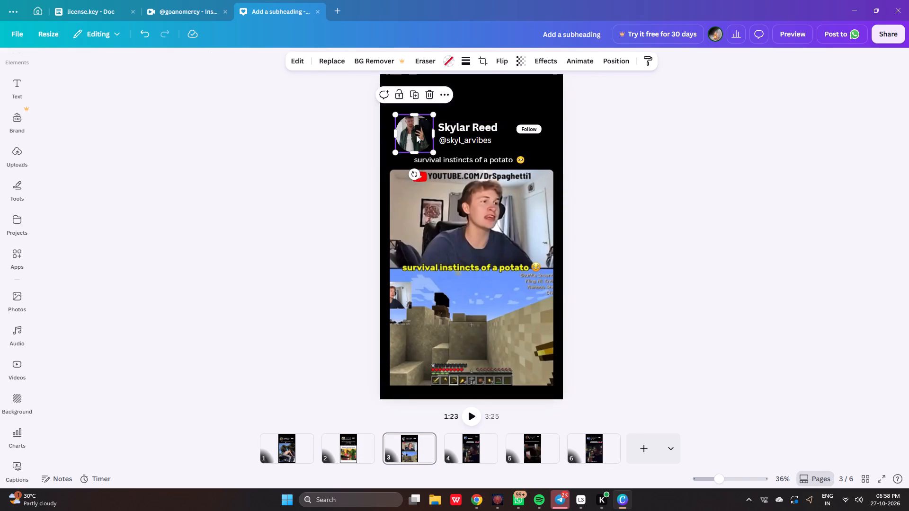
{"action": "left_click_drag", "start_coordinate": [458, 132], "coordinate": [456, 124]}
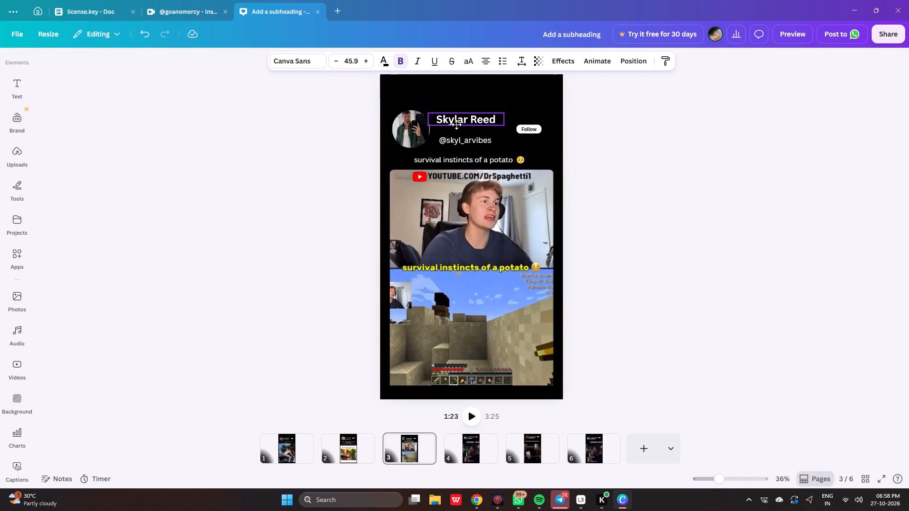
{"action": "left_click_drag", "start_coordinate": [456, 124], "coordinate": [460, 121]}
{"action": "left_click_drag", "start_coordinate": [487, 138], "coordinate": [486, 138]}
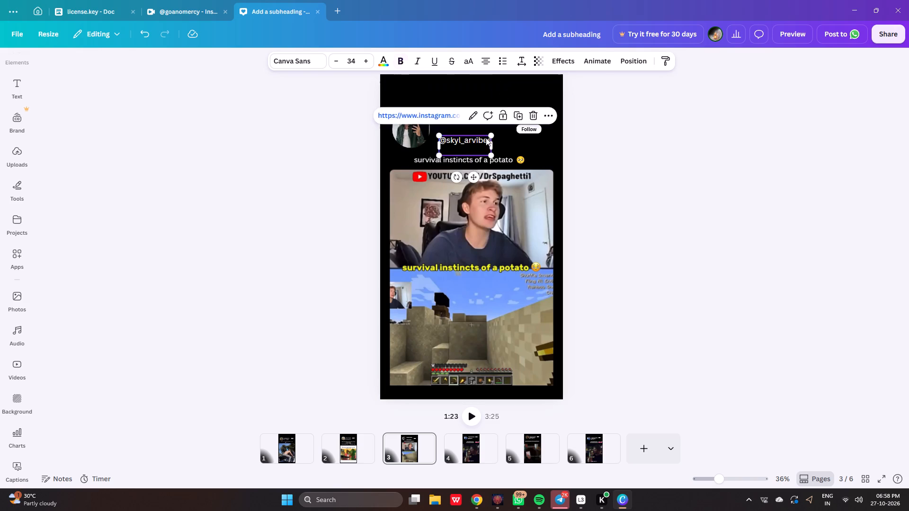
{"action": "left_click_drag", "start_coordinate": [486, 138], "coordinate": [487, 127]}
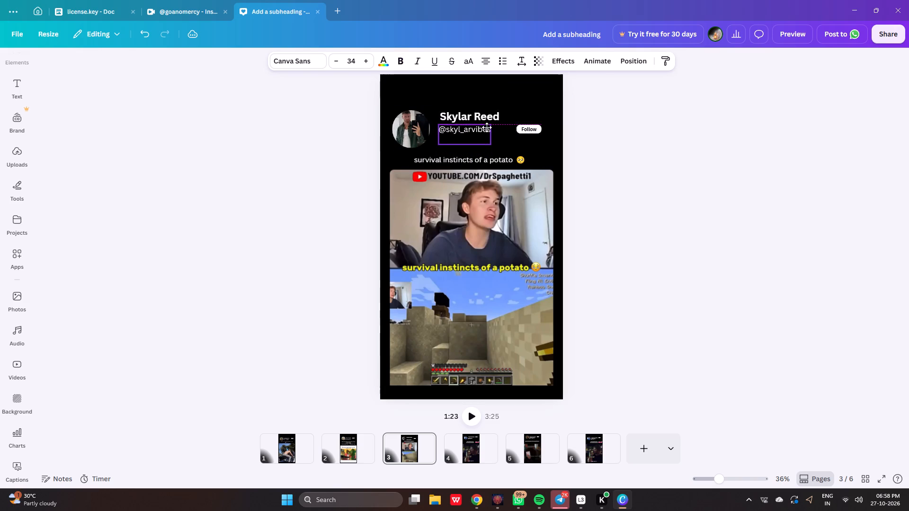
{"action": "left_click_drag", "start_coordinate": [487, 127], "coordinate": [487, 128]}
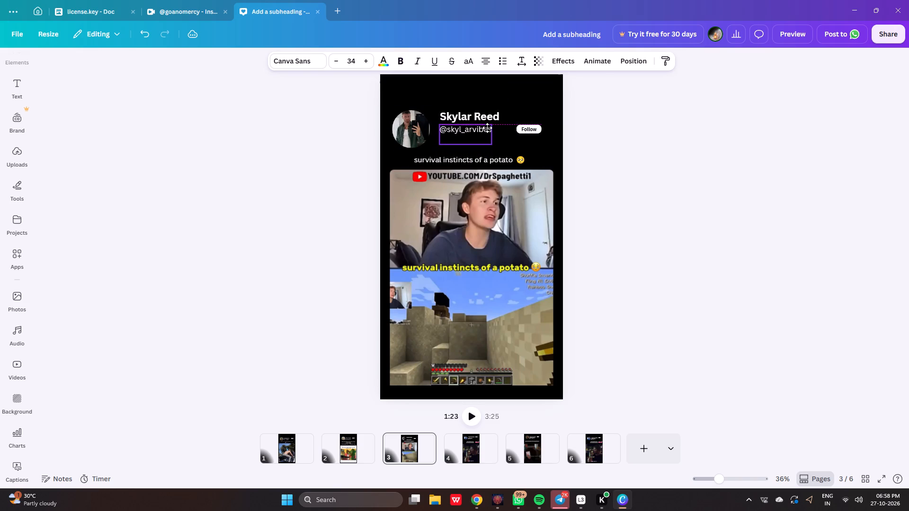
{"action": "left_click_drag", "start_coordinate": [487, 128], "coordinate": [489, 126]}
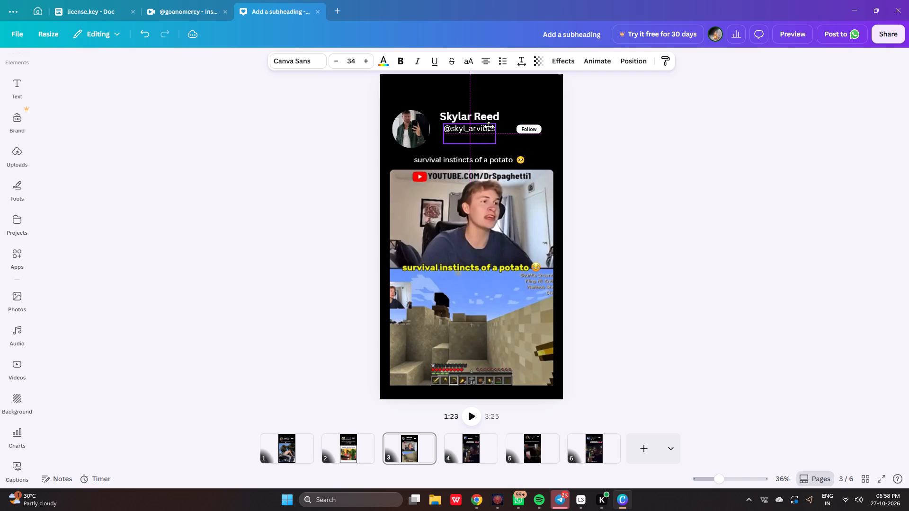
{"action": "left_click_drag", "start_coordinate": [489, 126], "coordinate": [487, 129]}
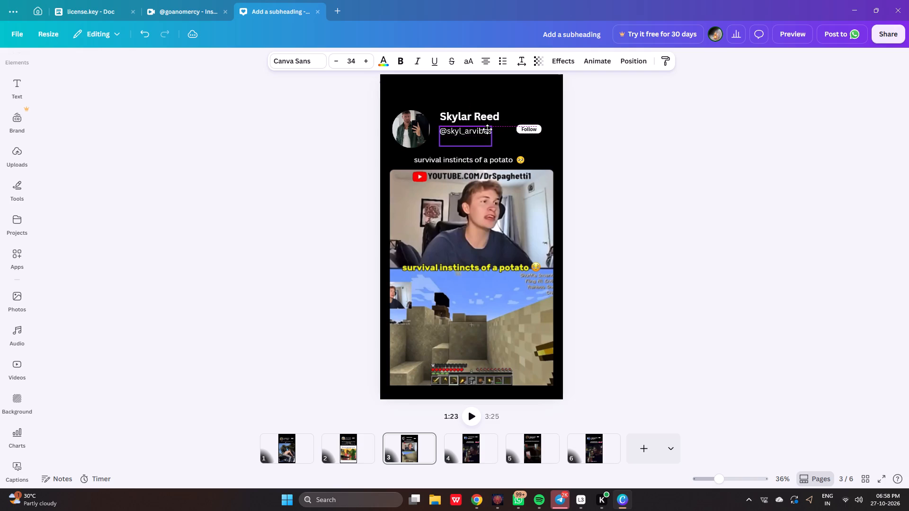
{"action": "left_click_drag", "start_coordinate": [487, 129], "coordinate": [488, 129]}
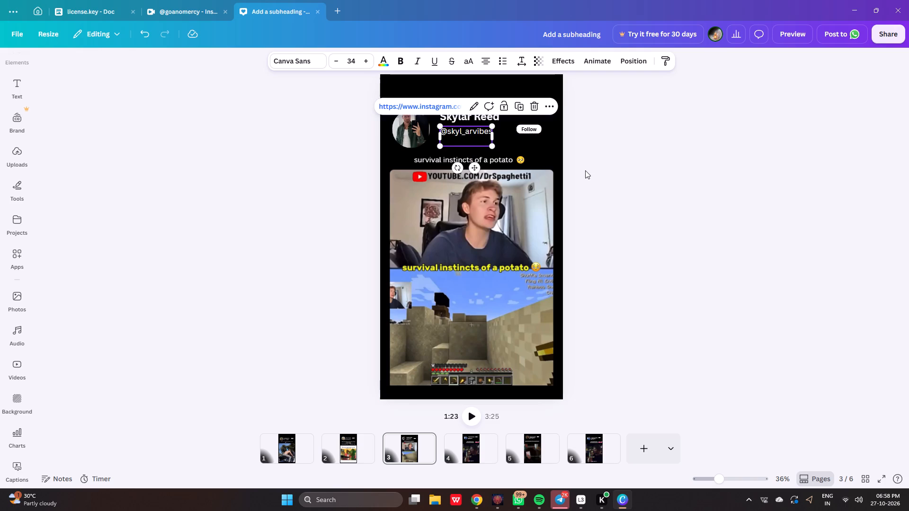
{"action": "left_click", "coordinate": [584, 170]}
{"action": "left_click", "coordinate": [535, 127]}
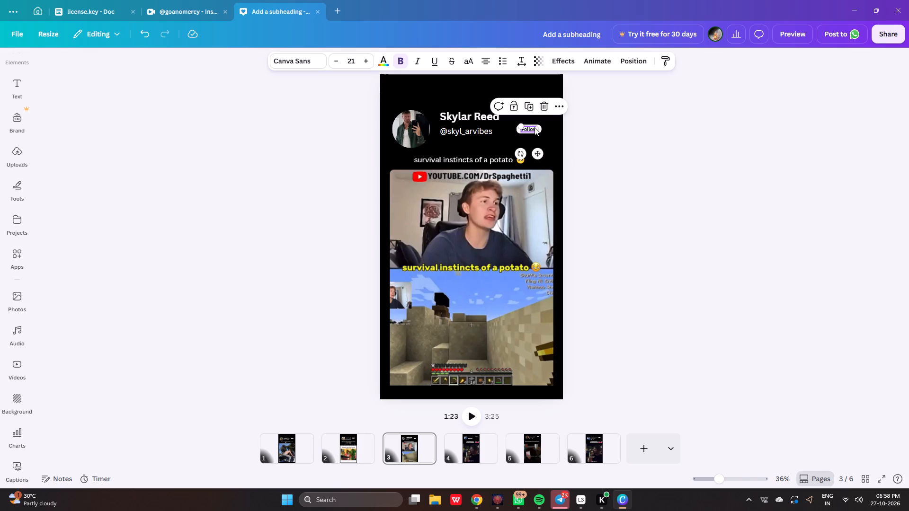
{"action": "left_click_drag", "start_coordinate": [422, 115], "coordinate": [427, 112]}
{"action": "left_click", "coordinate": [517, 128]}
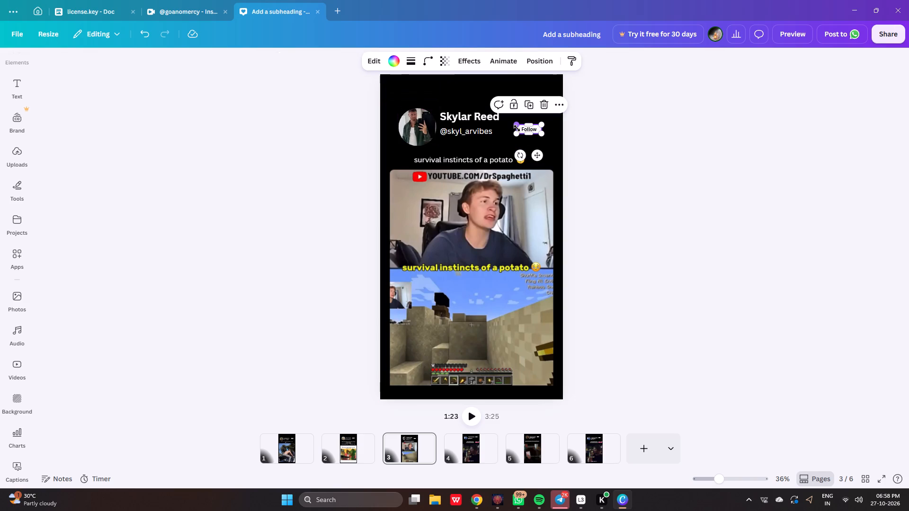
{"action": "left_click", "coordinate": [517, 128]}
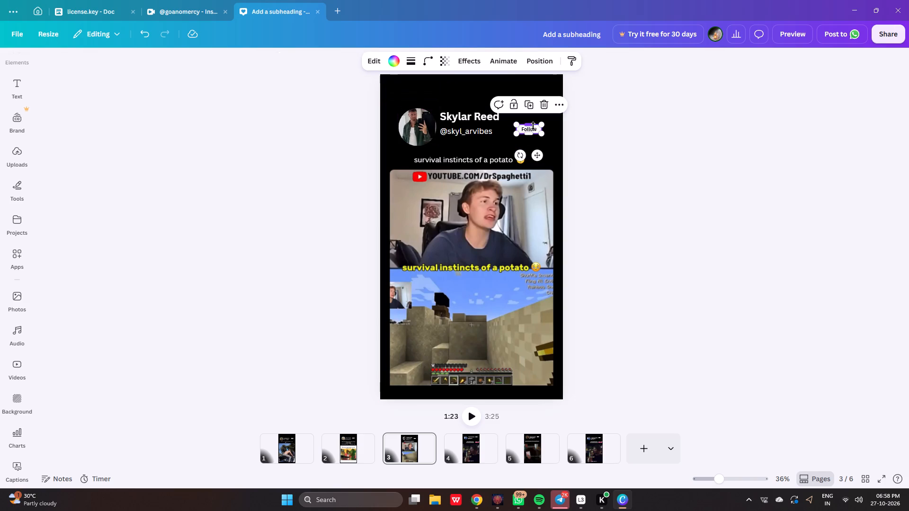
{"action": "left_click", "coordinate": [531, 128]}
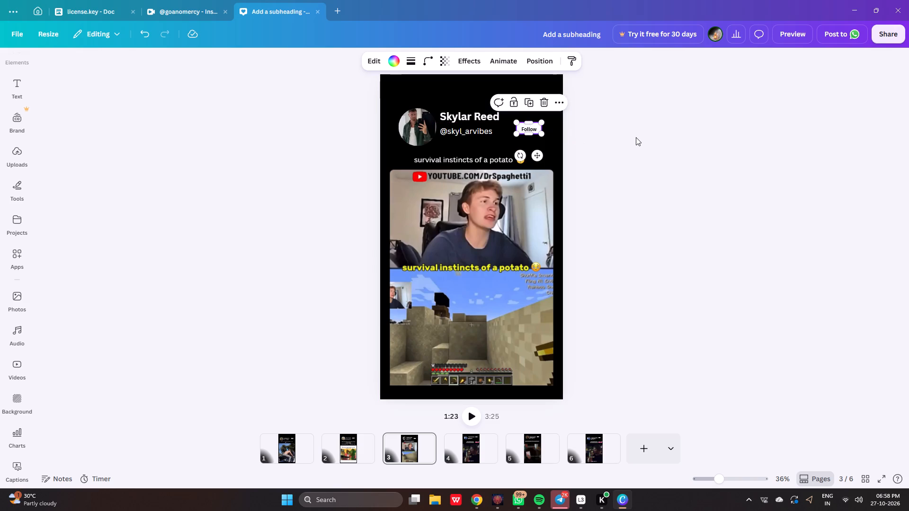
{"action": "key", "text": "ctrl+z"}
Move the page 3 Follow button's white pill and its label up, level with the display name.
{"action": "left_click", "coordinate": [612, 140]}
{"action": "left_click_drag", "start_coordinate": [538, 128], "coordinate": [537, 116]}
{"action": "left_click_drag", "start_coordinate": [533, 127], "coordinate": [534, 115]}
{"action": "left_click", "coordinate": [575, 126]}
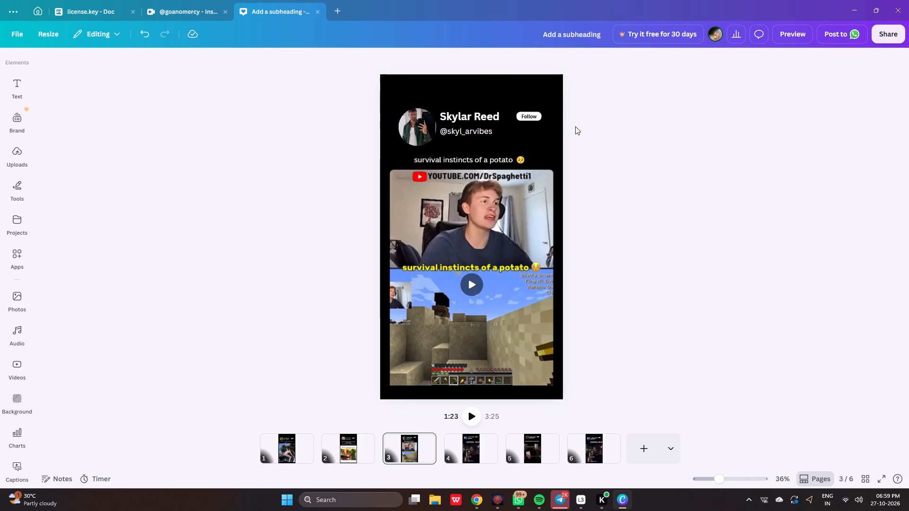
{"action": "left_click", "coordinate": [538, 112]}
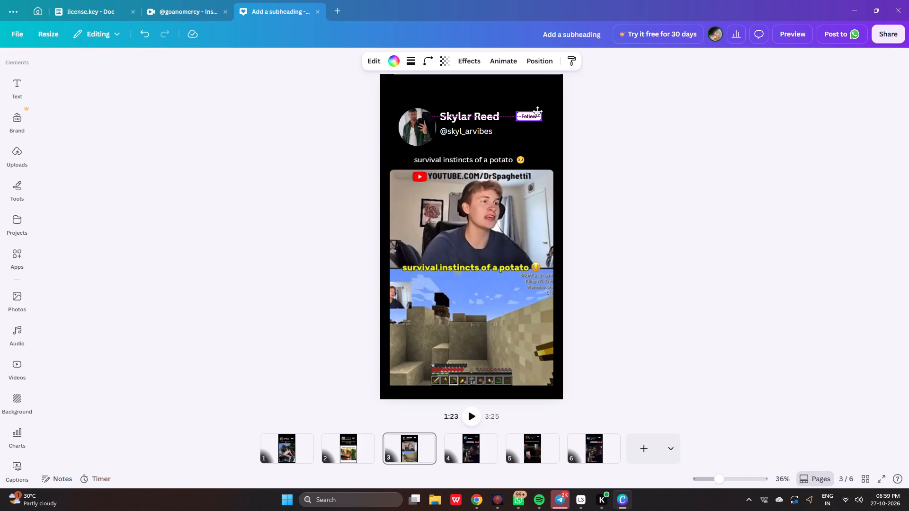
{"action": "left_click", "coordinate": [602, 123]}
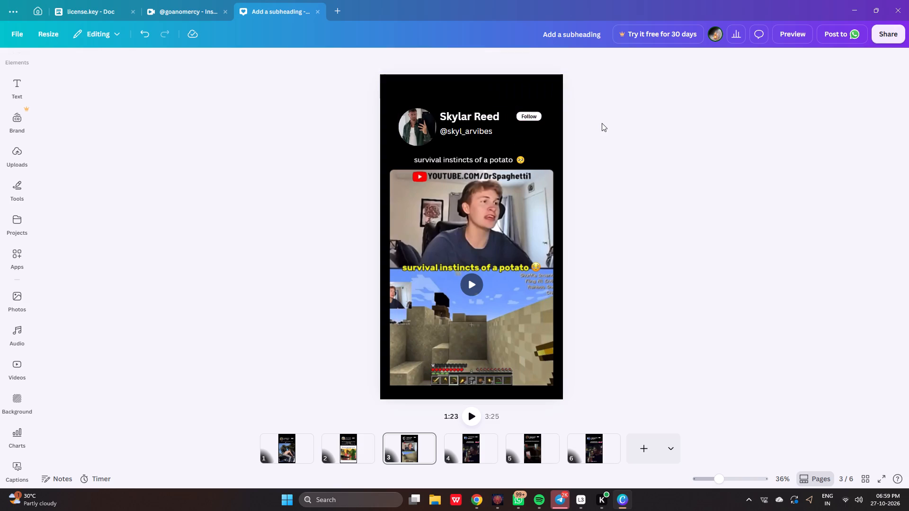
{"action": "left_click", "coordinate": [524, 116]}
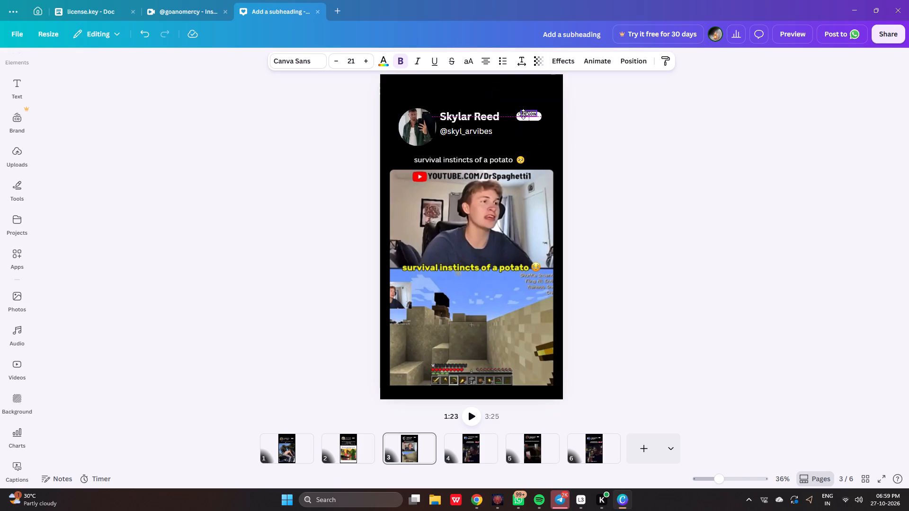
{"action": "left_click", "coordinate": [622, 125]}
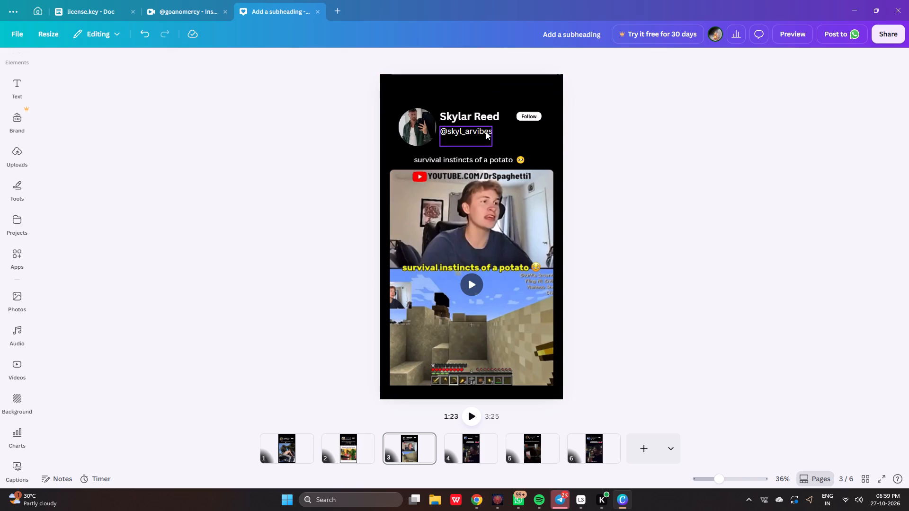
Lower the page 3 display name slightly so it sits closer to the username.
{"action": "left_click", "coordinate": [489, 120]}
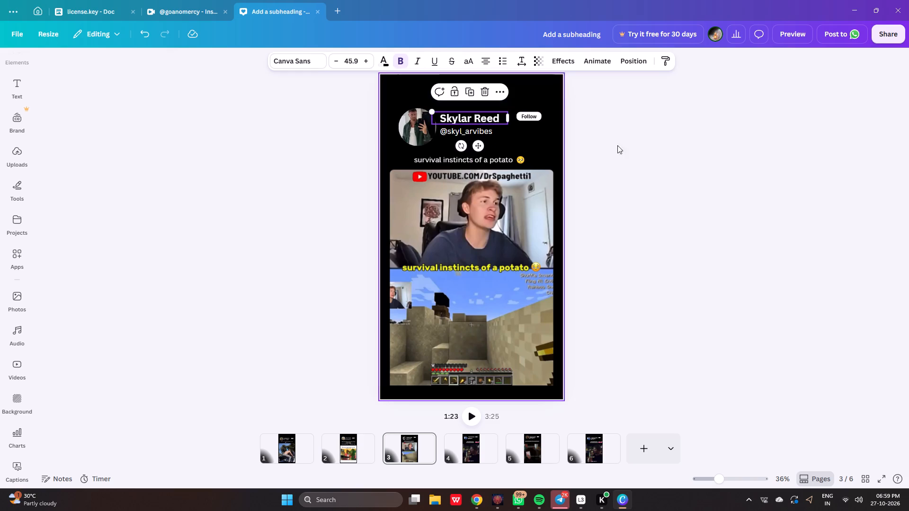
{"action": "left_click", "coordinate": [671, 156]}
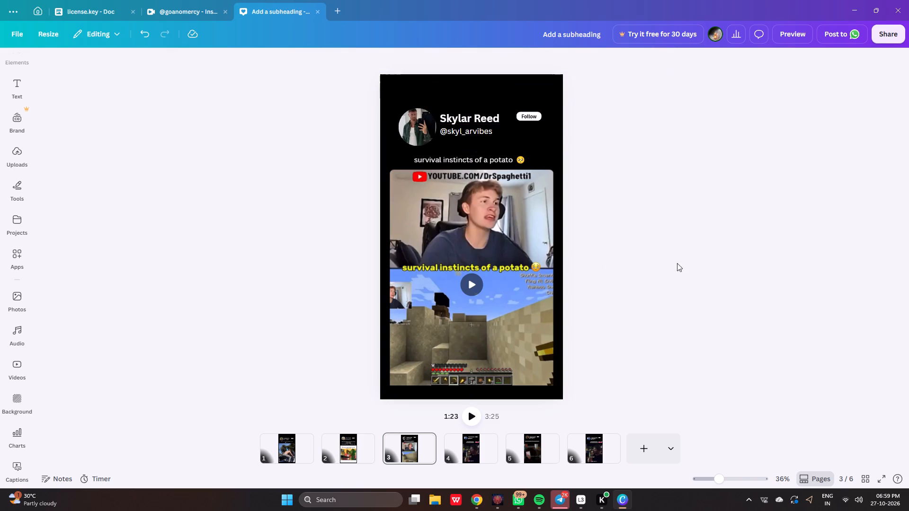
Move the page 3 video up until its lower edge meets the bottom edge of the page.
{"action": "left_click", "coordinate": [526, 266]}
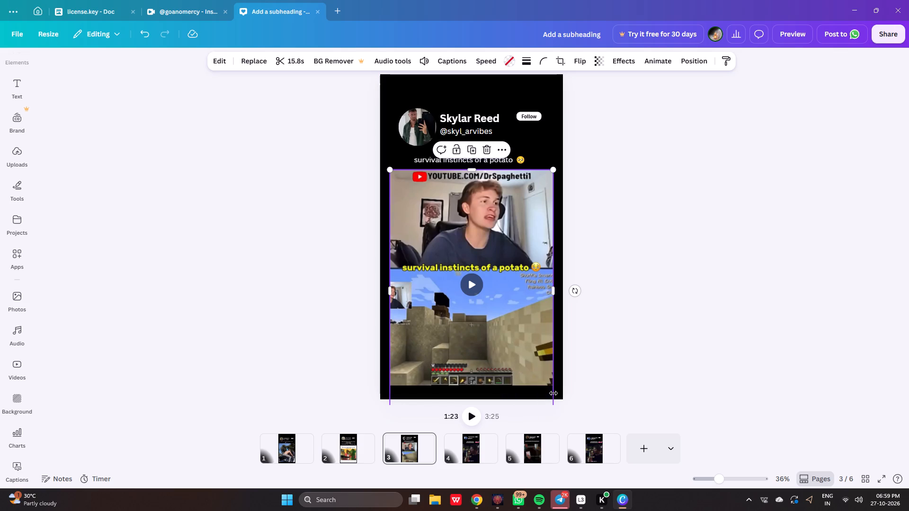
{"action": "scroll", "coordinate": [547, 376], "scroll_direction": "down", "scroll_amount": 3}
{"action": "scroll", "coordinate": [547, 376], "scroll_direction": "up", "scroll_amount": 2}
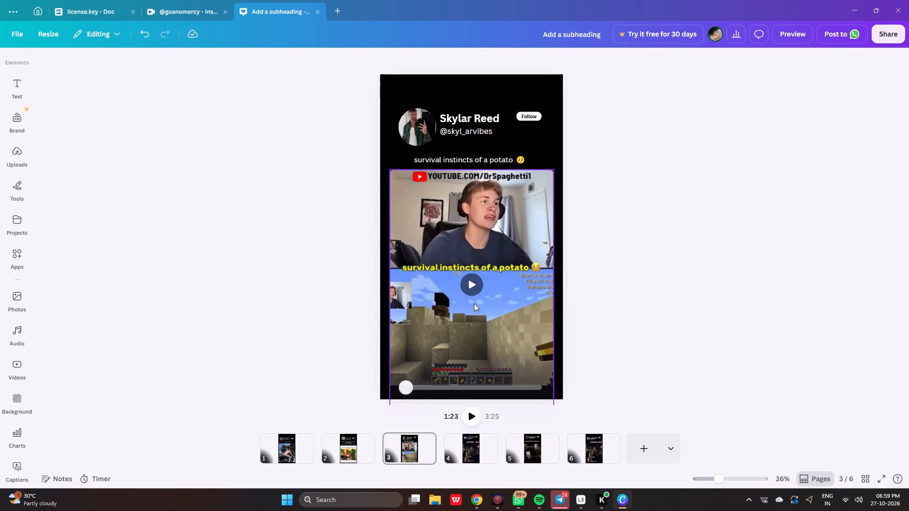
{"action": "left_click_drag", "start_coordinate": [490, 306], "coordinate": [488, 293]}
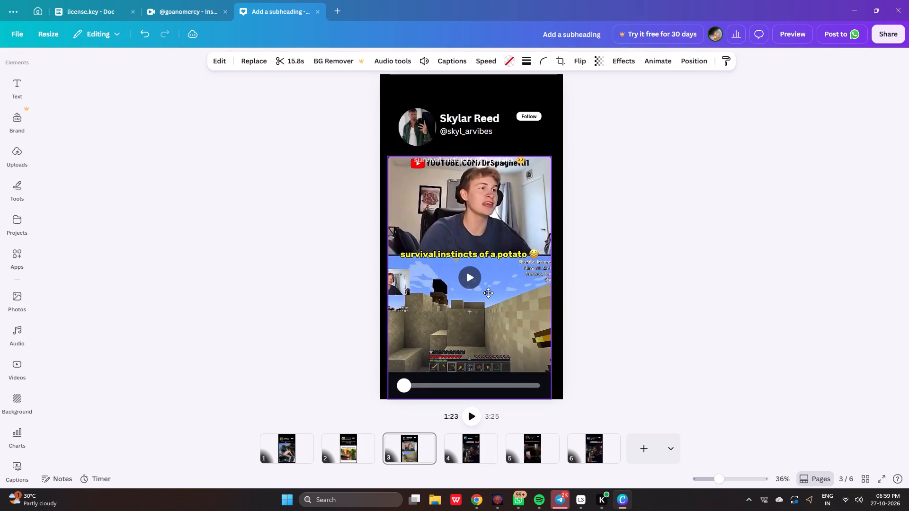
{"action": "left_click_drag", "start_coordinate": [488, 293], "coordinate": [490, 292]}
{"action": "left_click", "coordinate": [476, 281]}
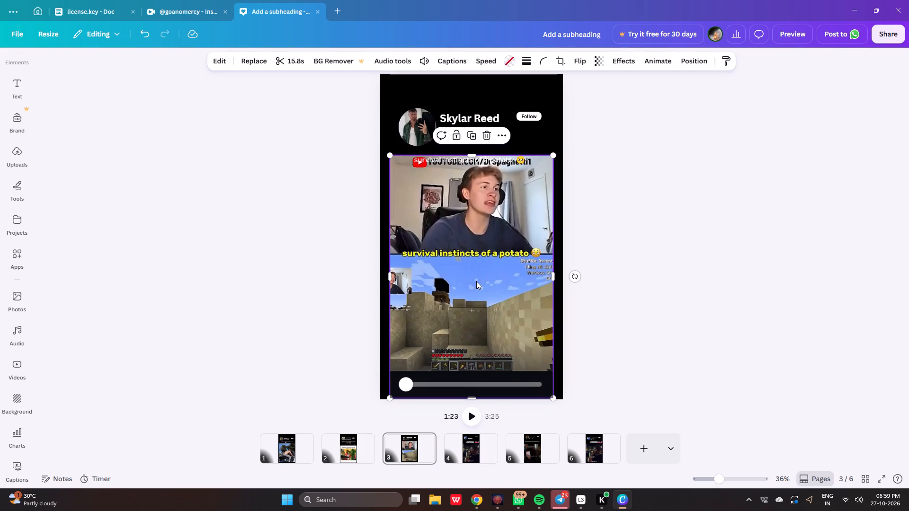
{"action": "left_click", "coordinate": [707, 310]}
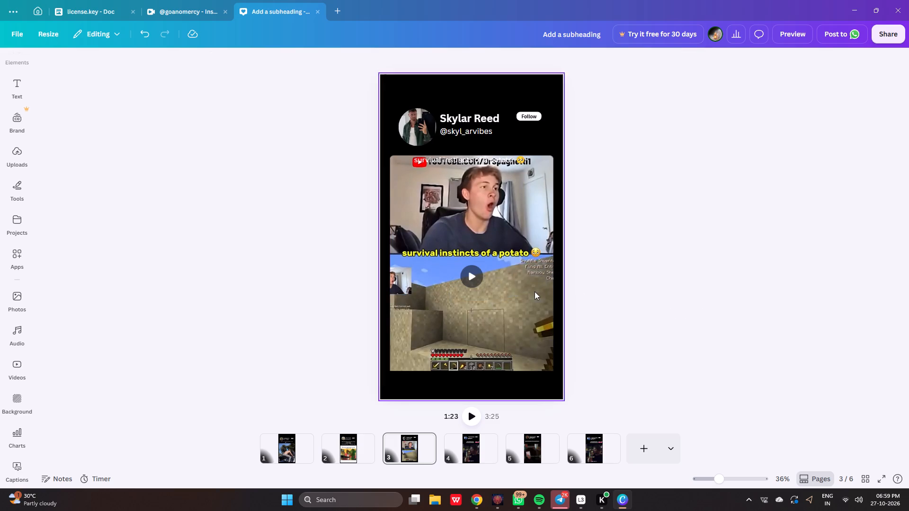
Move the page 3 video down so its upper edge sits just below the headline text.
{"action": "left_click_drag", "start_coordinate": [538, 344], "coordinate": [536, 353]}
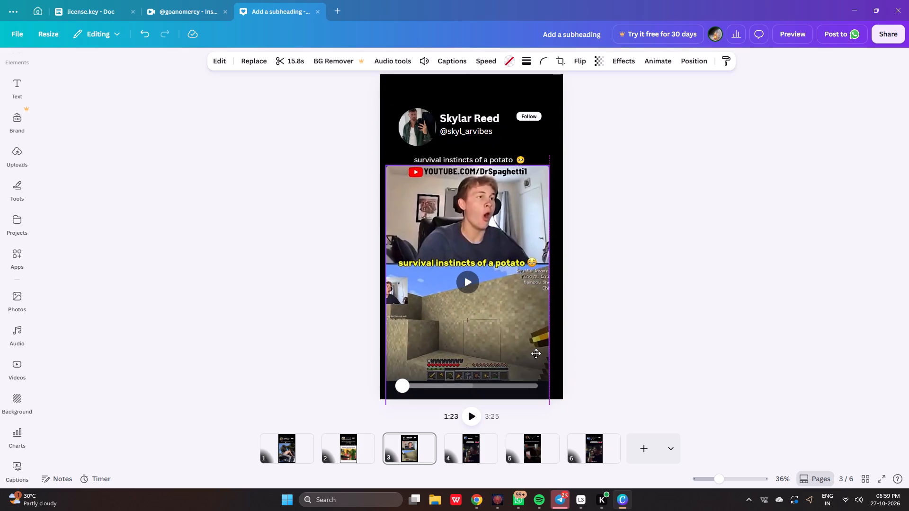
{"action": "left_click_drag", "start_coordinate": [536, 353], "coordinate": [539, 358]}
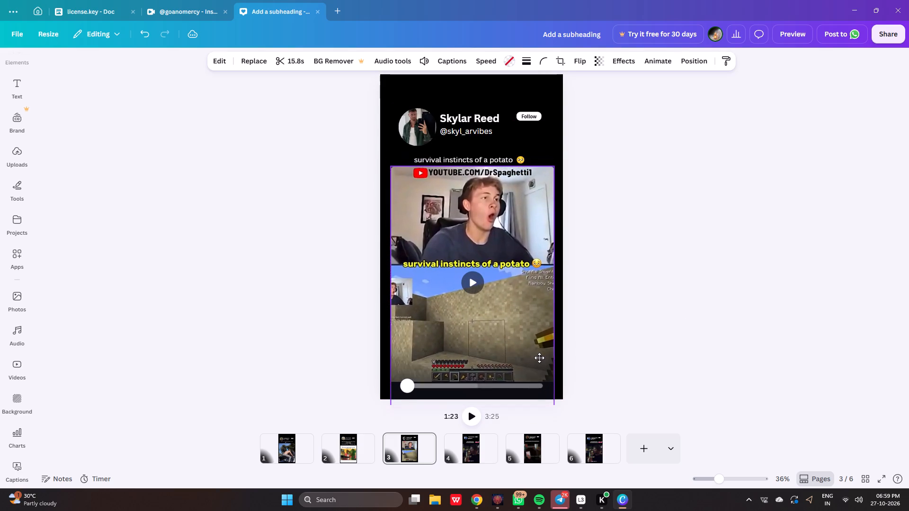
{"action": "left_click_drag", "start_coordinate": [539, 358], "coordinate": [535, 358]}
{"action": "left_click", "coordinate": [638, 346]}
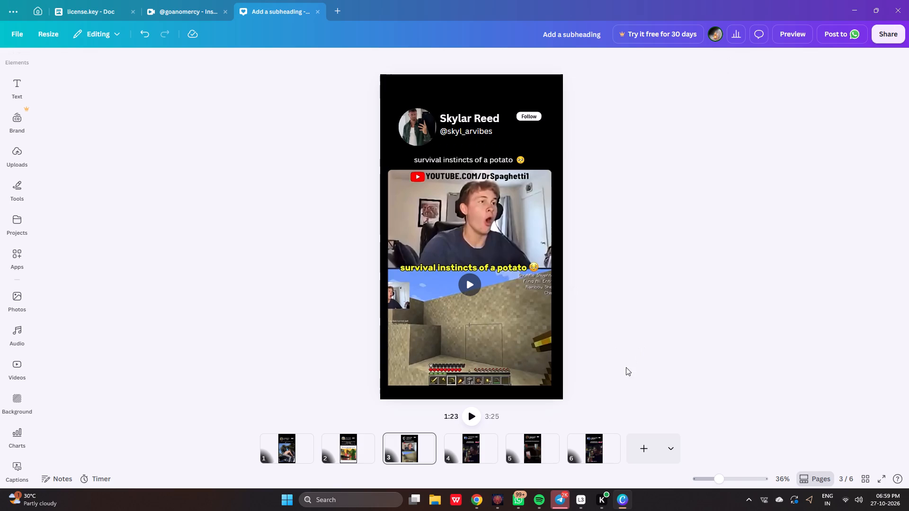
On page 2, shift the profile picture slightly left and raise the display name and username beside it.
{"action": "left_click", "coordinate": [352, 448]}
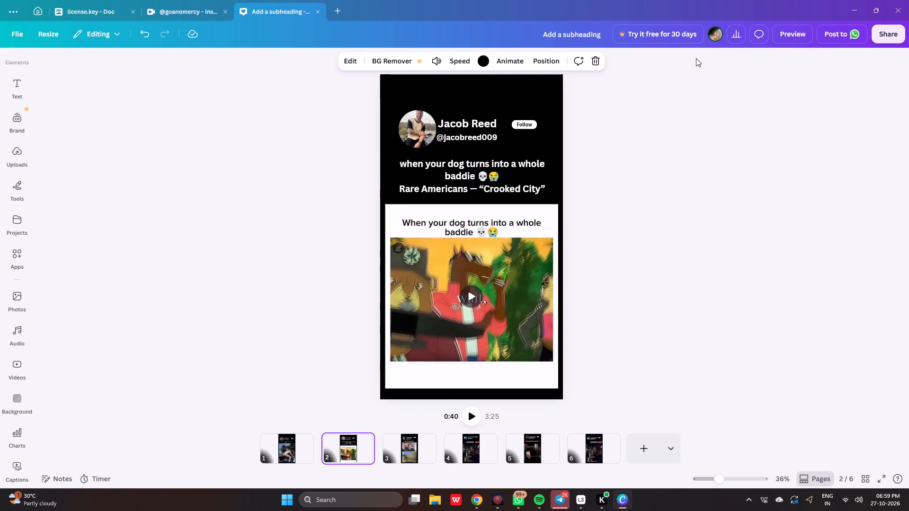
{"action": "left_click", "coordinate": [428, 121]}
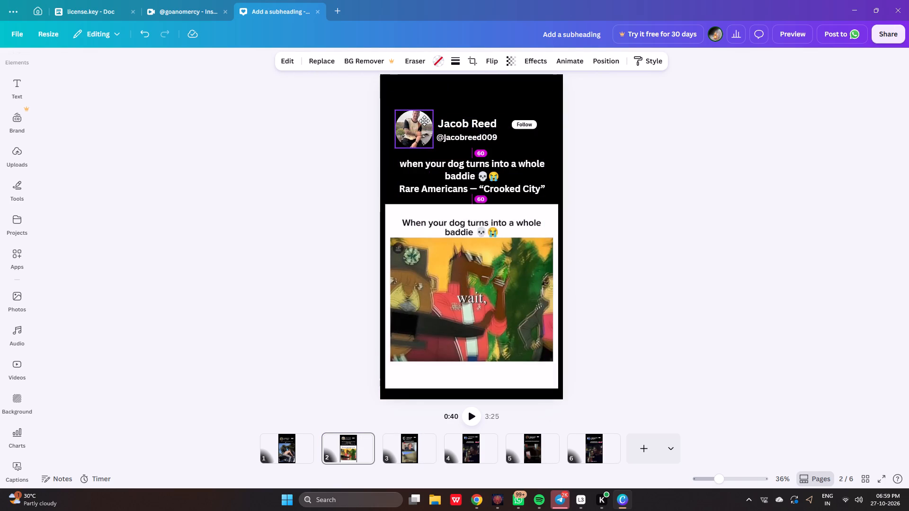
{"action": "left_click", "coordinate": [466, 122]}
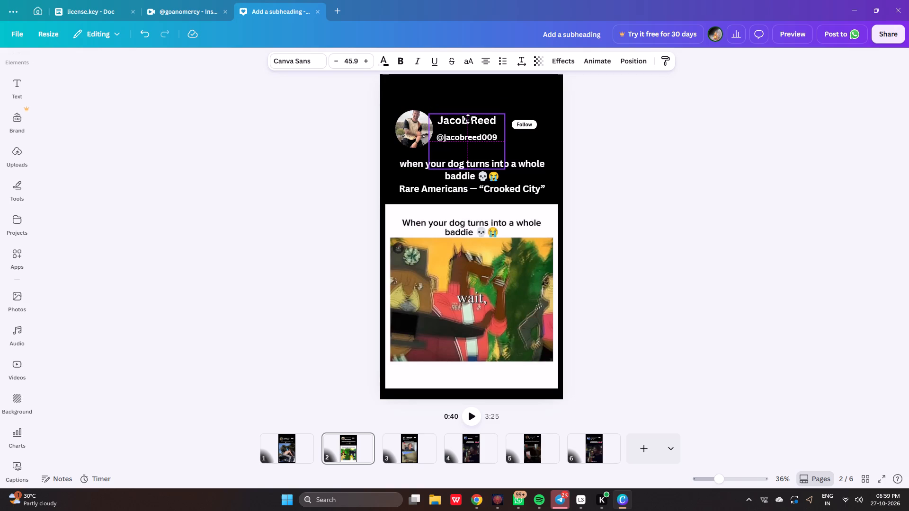
{"action": "left_click", "coordinate": [472, 136]}
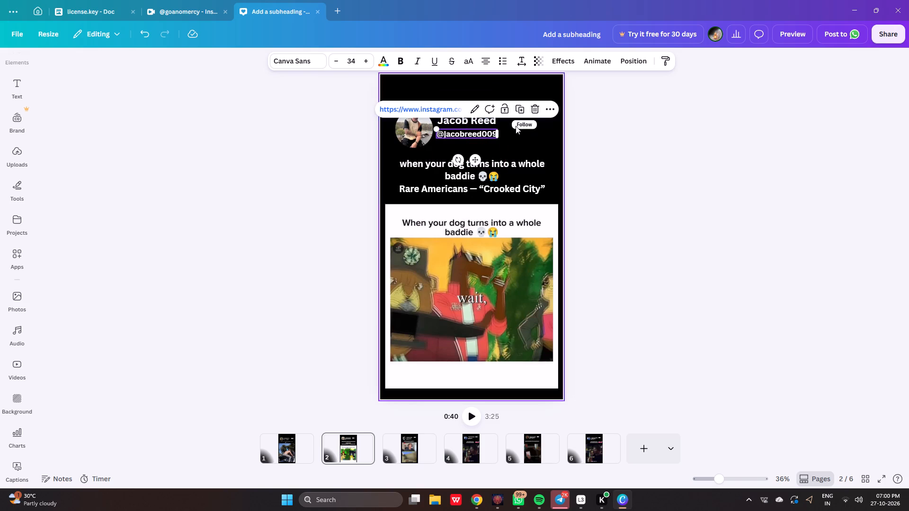
Remove the bold formatting from the page 2 username.
{"action": "left_click", "coordinate": [401, 60]}
{"action": "left_click", "coordinate": [401, 54]}
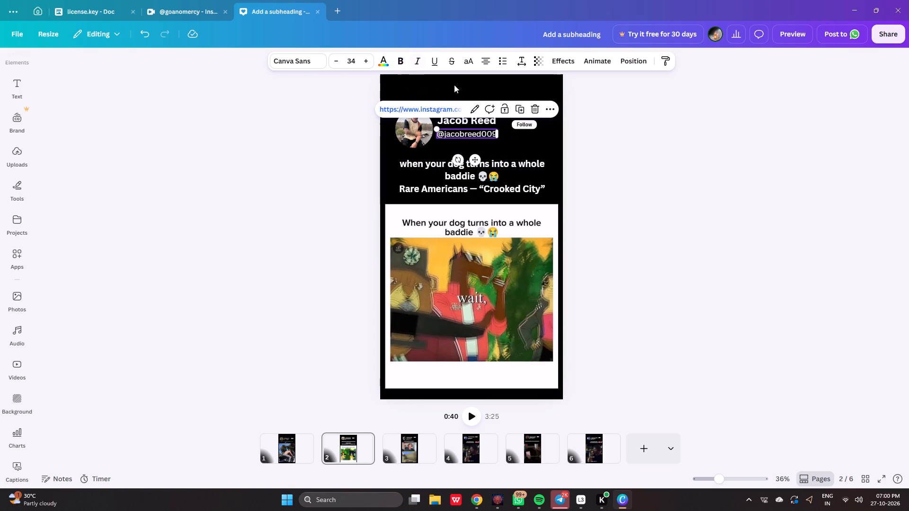
{"action": "left_click", "coordinate": [589, 154]}
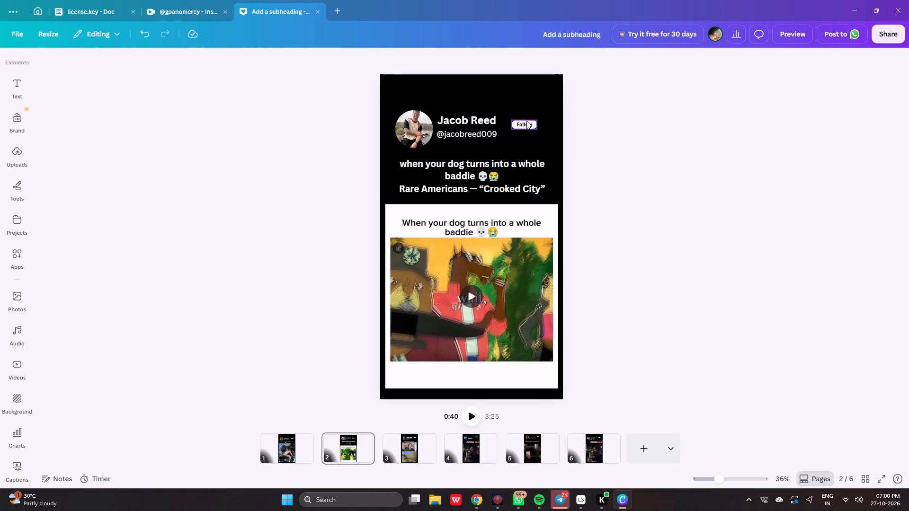
Raise the page 2 Follow button and its label slightly so they line up with the display name.
{"action": "left_click", "coordinate": [525, 122]}
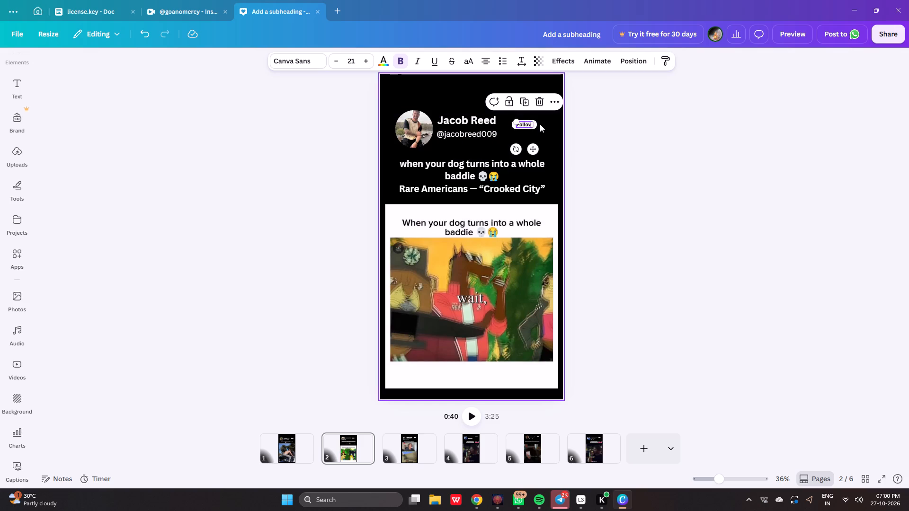
{"action": "left_click", "coordinate": [538, 125]}
{"action": "left_click", "coordinate": [590, 127]}
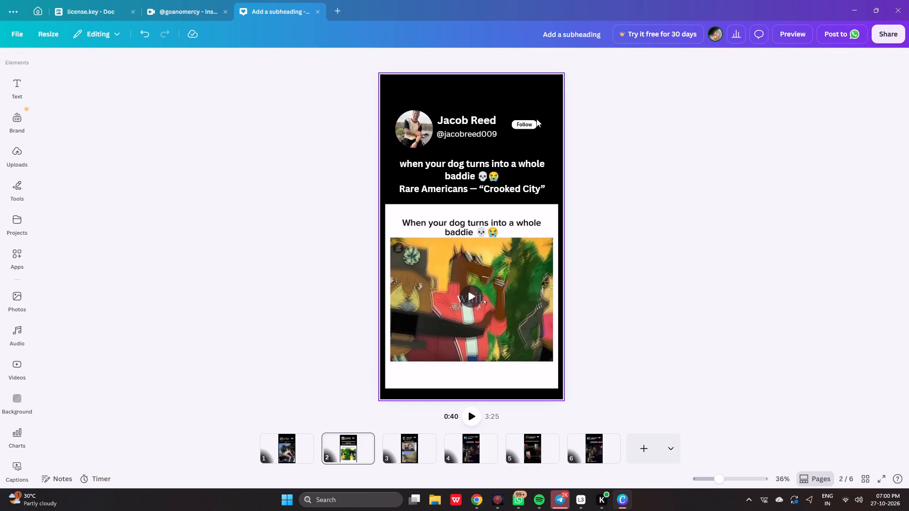
{"action": "left_click", "coordinate": [535, 122]}
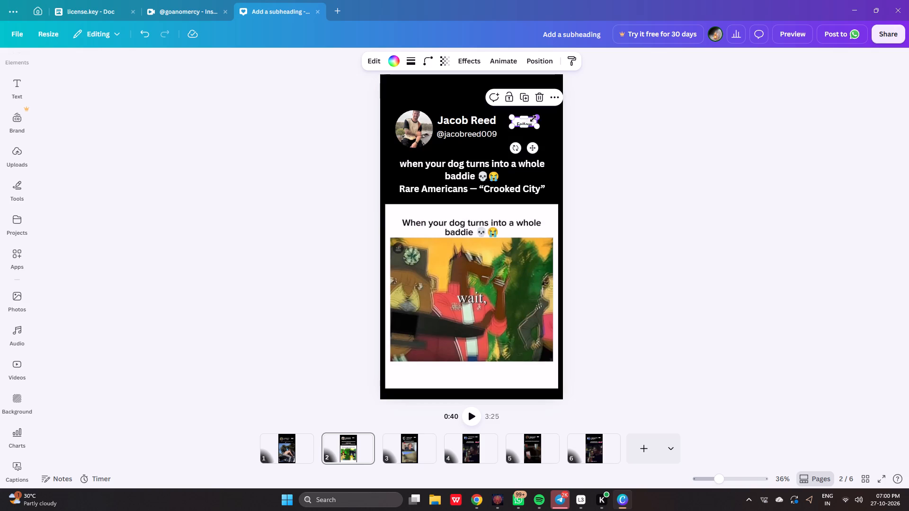
{"action": "left_click", "coordinate": [597, 131]}
{"action": "left_click", "coordinate": [528, 121]}
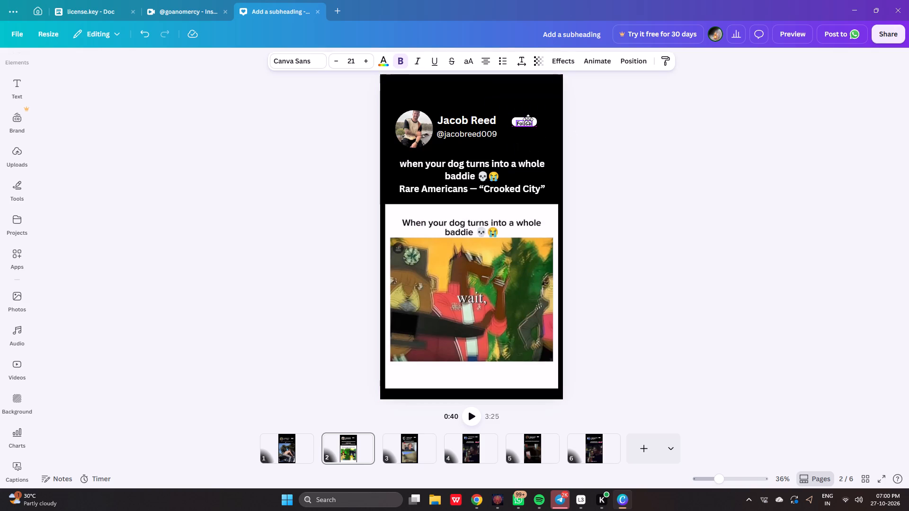
{"action": "left_click", "coordinate": [606, 129]}
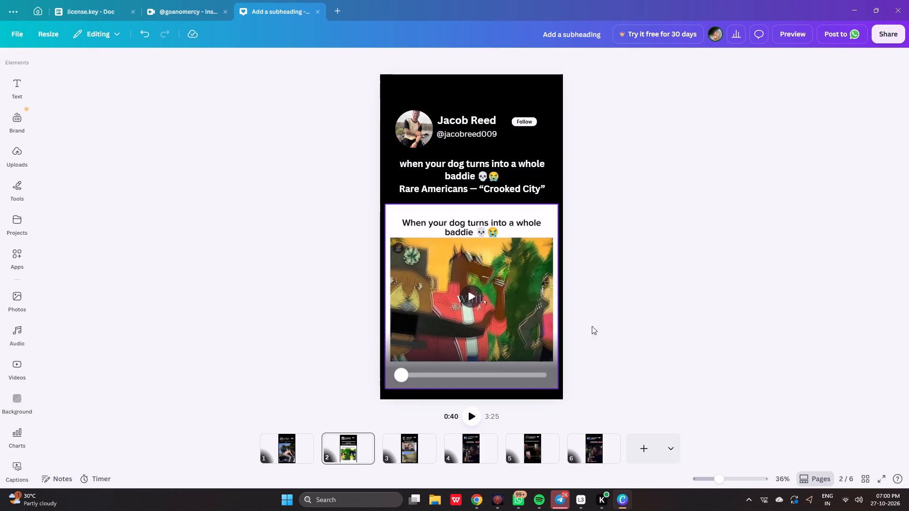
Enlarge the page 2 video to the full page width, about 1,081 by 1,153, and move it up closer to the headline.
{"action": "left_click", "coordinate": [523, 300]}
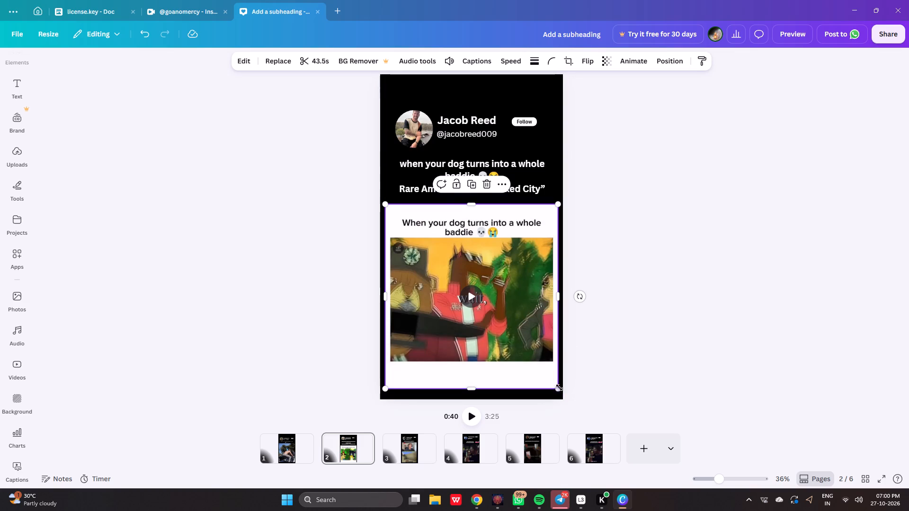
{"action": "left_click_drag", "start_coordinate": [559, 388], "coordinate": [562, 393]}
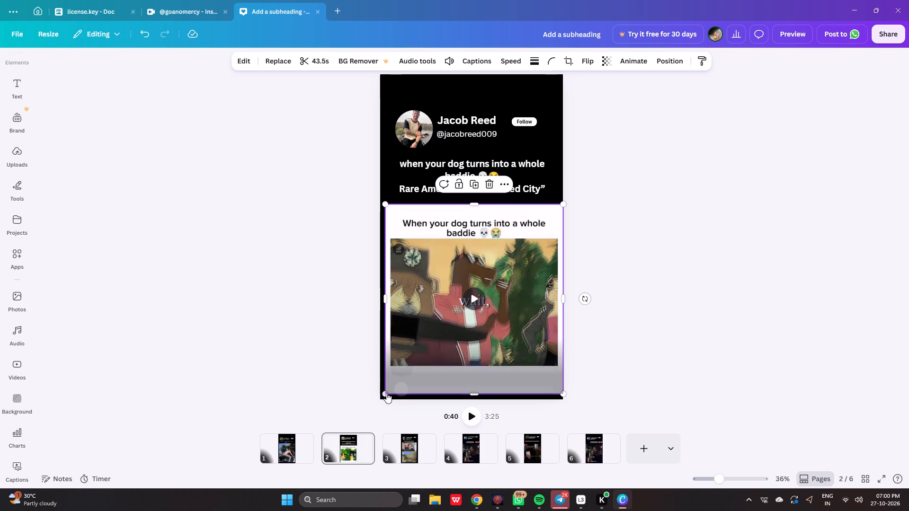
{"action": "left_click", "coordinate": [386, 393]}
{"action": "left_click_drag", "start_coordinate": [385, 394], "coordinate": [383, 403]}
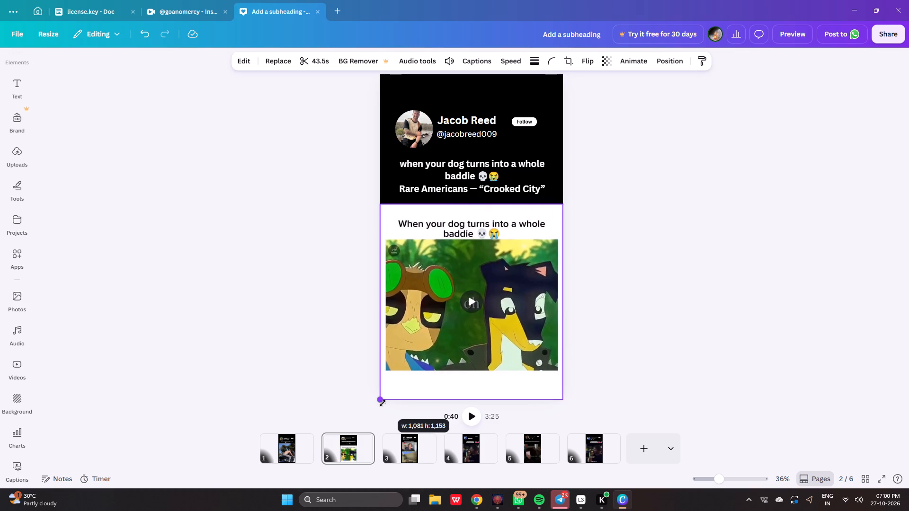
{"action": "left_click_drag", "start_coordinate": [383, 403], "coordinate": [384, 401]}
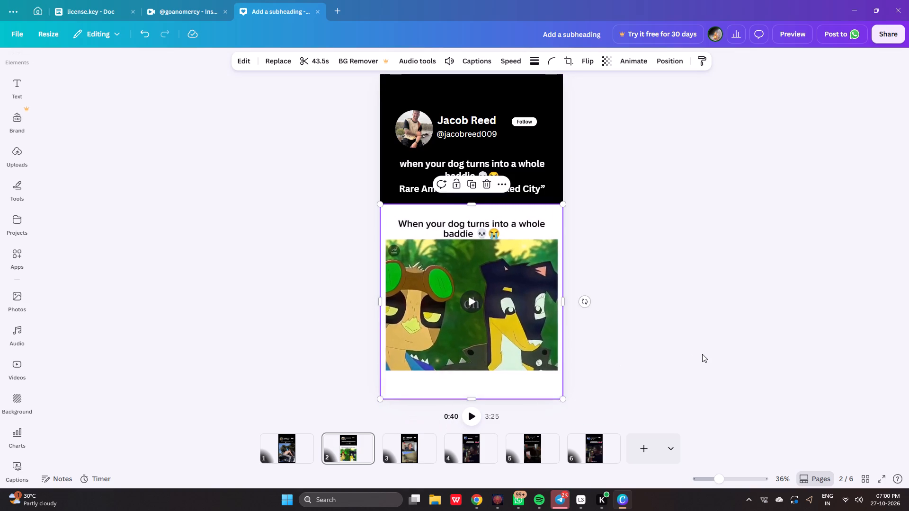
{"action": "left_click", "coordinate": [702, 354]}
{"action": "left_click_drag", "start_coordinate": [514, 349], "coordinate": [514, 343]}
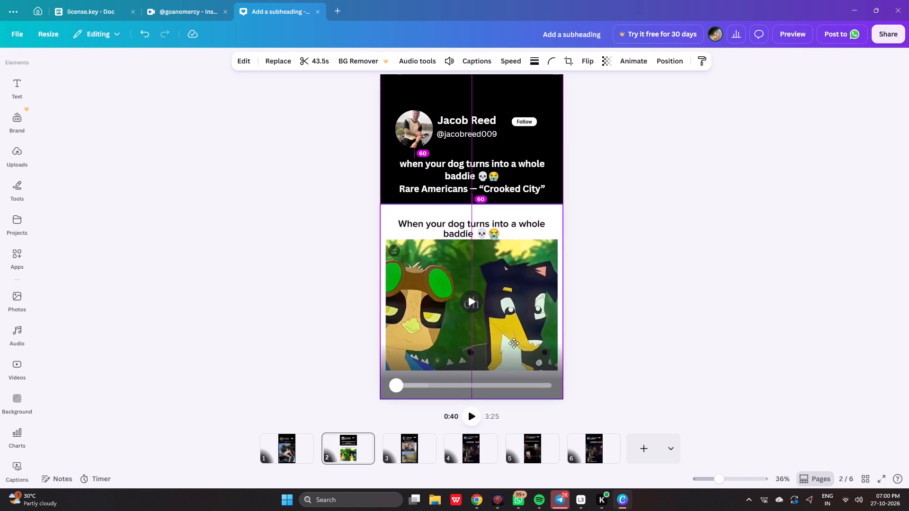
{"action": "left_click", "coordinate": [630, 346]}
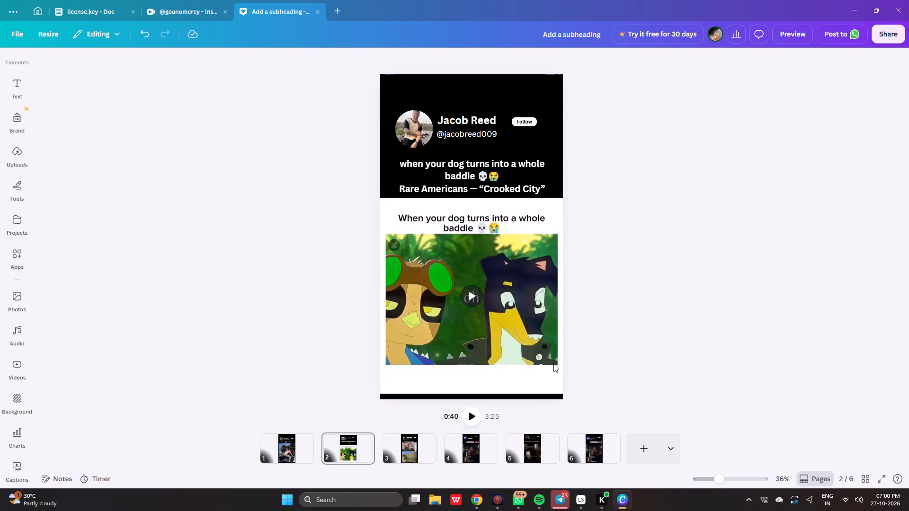
Using page 1 as reference, shrink the page 2 video to about 1,015 by 1,083, leaving a narrow black margin on both sides.
{"action": "left_click", "coordinate": [290, 449]}
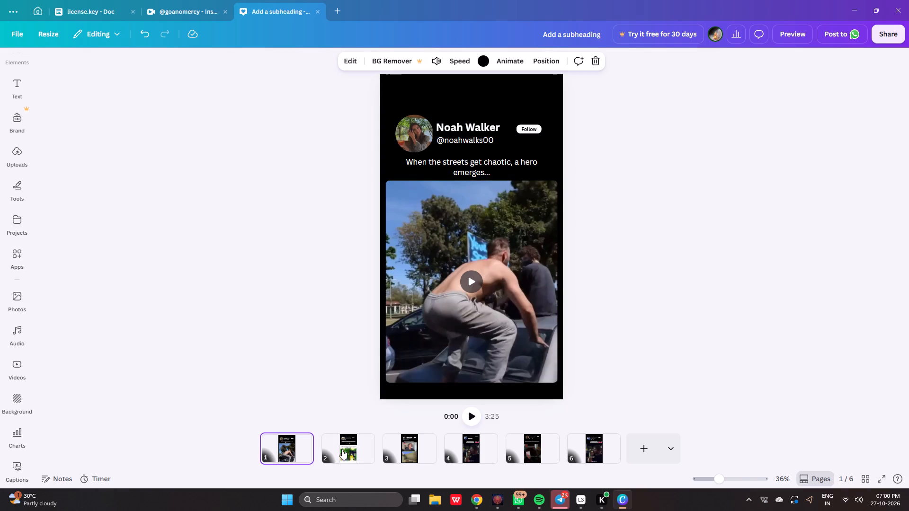
{"action": "left_click", "coordinate": [337, 449]}
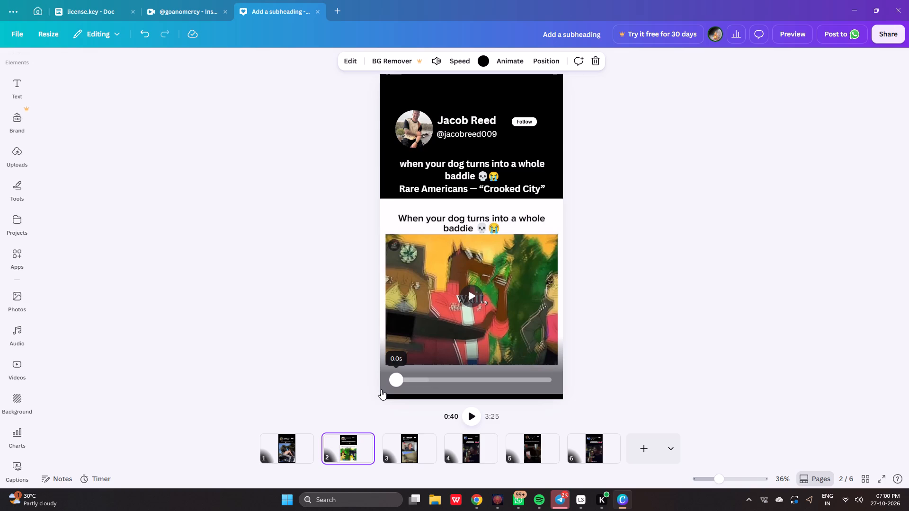
{"action": "left_click", "coordinate": [458, 340]}
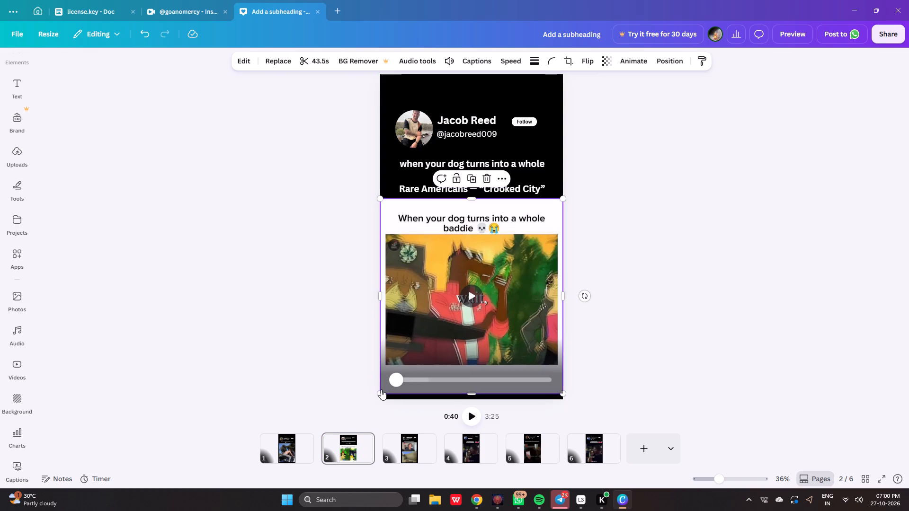
{"action": "left_click_drag", "start_coordinate": [380, 393], "coordinate": [384, 390]}
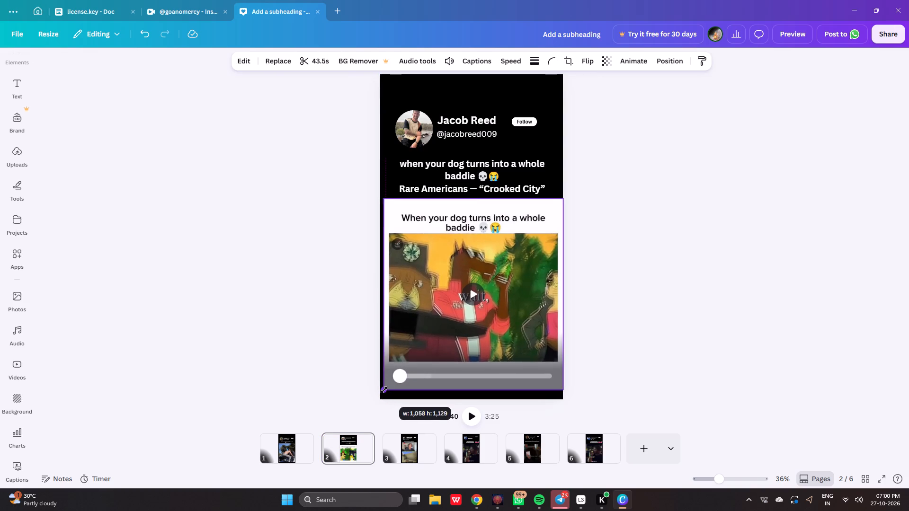
{"action": "left_click_drag", "start_coordinate": [384, 390], "coordinate": [385, 388]}
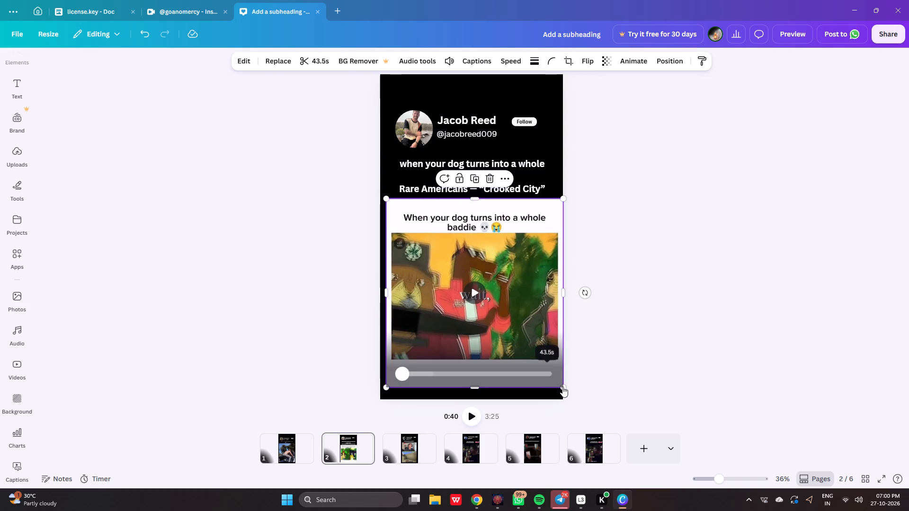
{"action": "left_click_drag", "start_coordinate": [564, 388], "coordinate": [561, 384]}
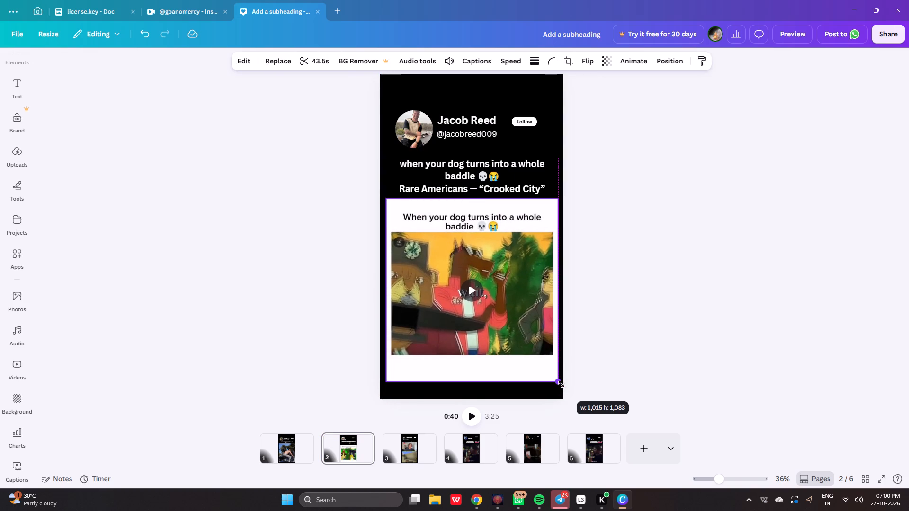
{"action": "left_click_drag", "start_coordinate": [561, 384], "coordinate": [555, 382]}
{"action": "left_click", "coordinate": [645, 365]}
Move the page 2 video down to a spacing of 60 below the headline and centre it horizontally on the page.
{"action": "left_click_drag", "start_coordinate": [545, 334], "coordinate": [548, 342]}
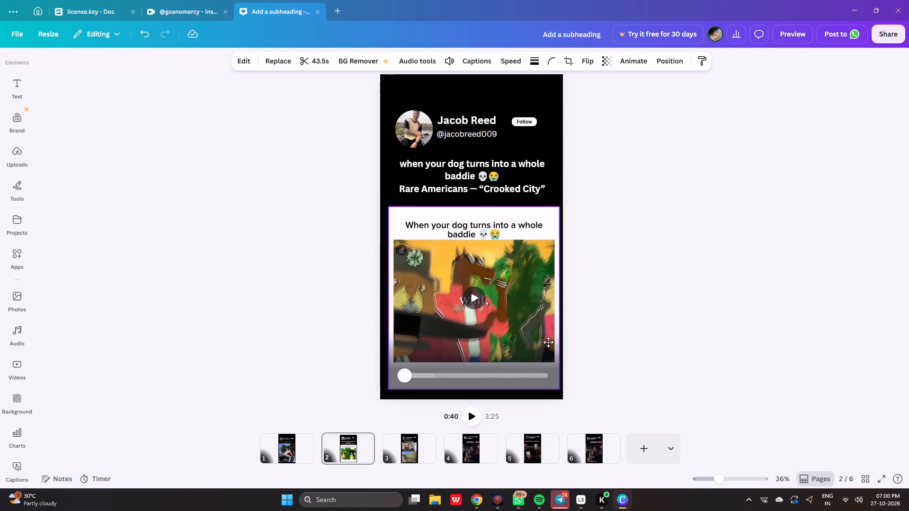
{"action": "left_click_drag", "start_coordinate": [548, 342], "coordinate": [545, 341]}
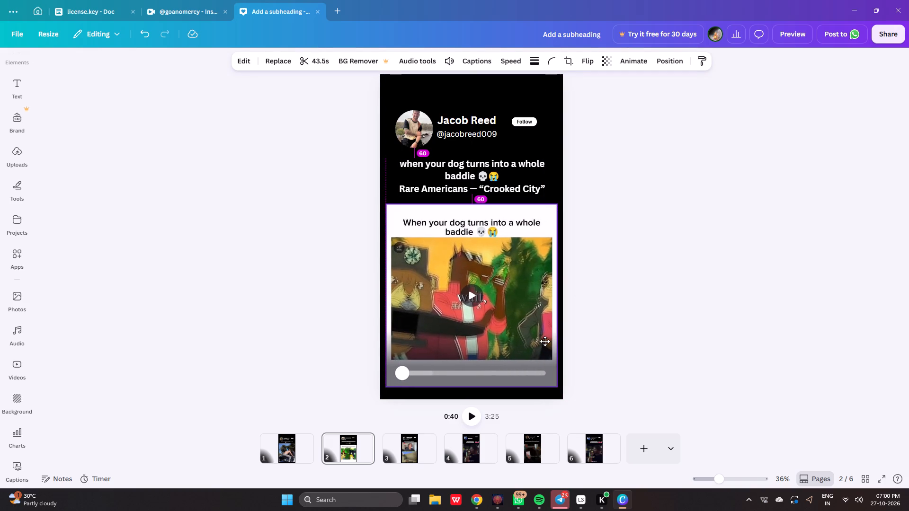
{"action": "left_click_drag", "start_coordinate": [545, 341], "coordinate": [545, 341]}
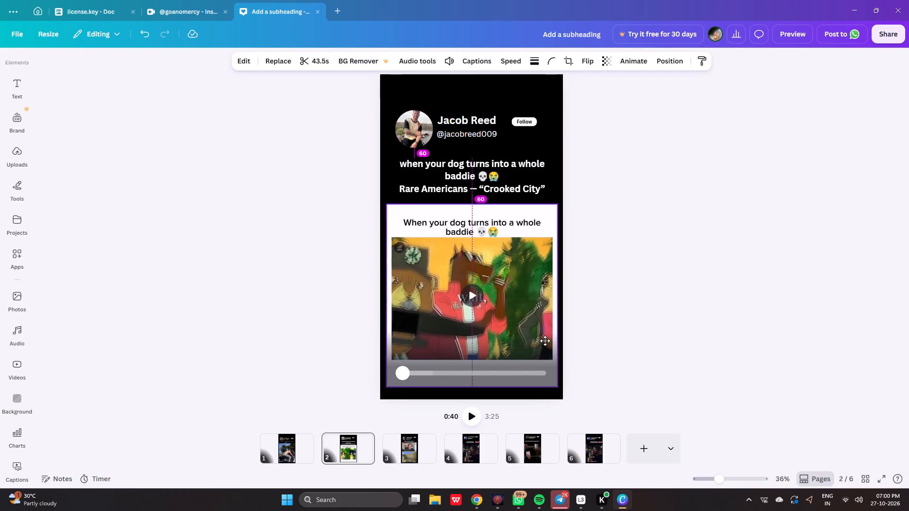
{"action": "left_click_drag", "start_coordinate": [545, 341], "coordinate": [545, 341]}
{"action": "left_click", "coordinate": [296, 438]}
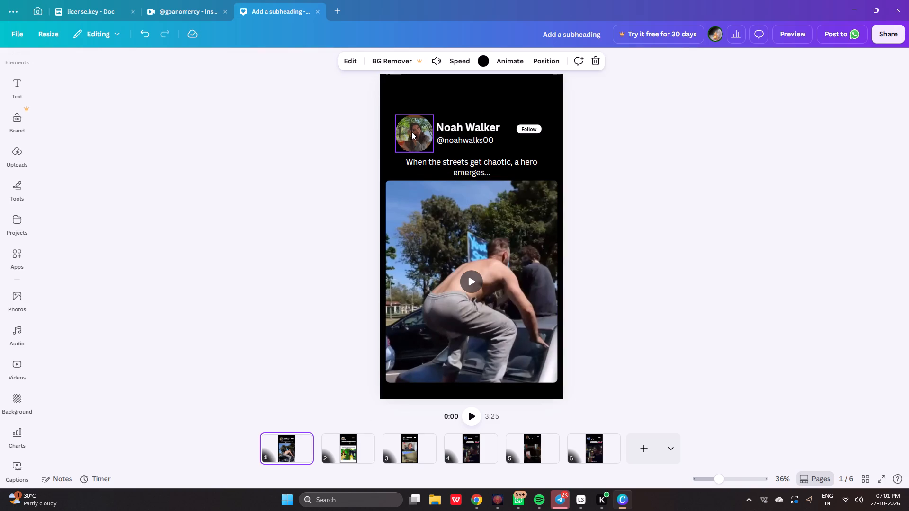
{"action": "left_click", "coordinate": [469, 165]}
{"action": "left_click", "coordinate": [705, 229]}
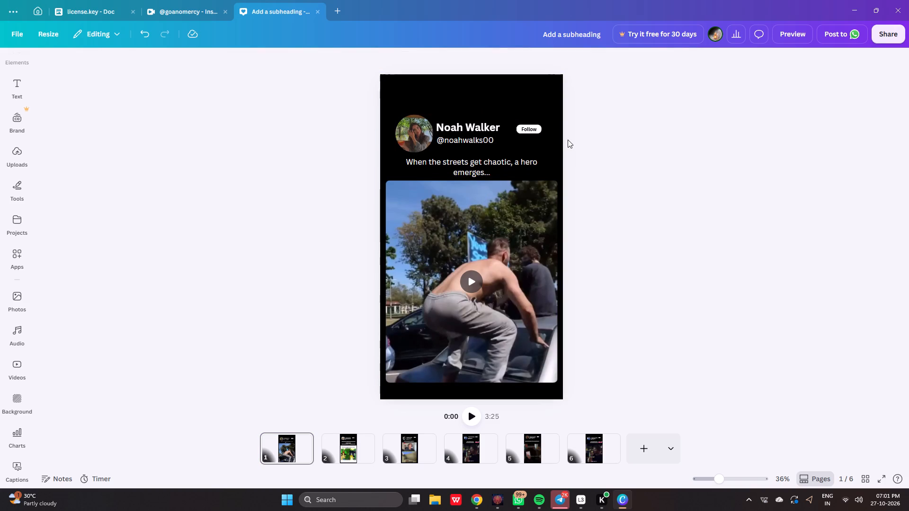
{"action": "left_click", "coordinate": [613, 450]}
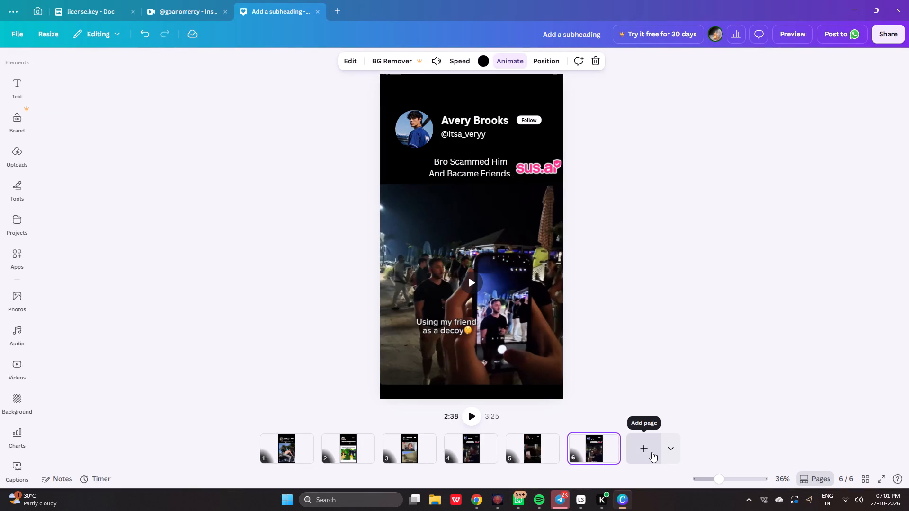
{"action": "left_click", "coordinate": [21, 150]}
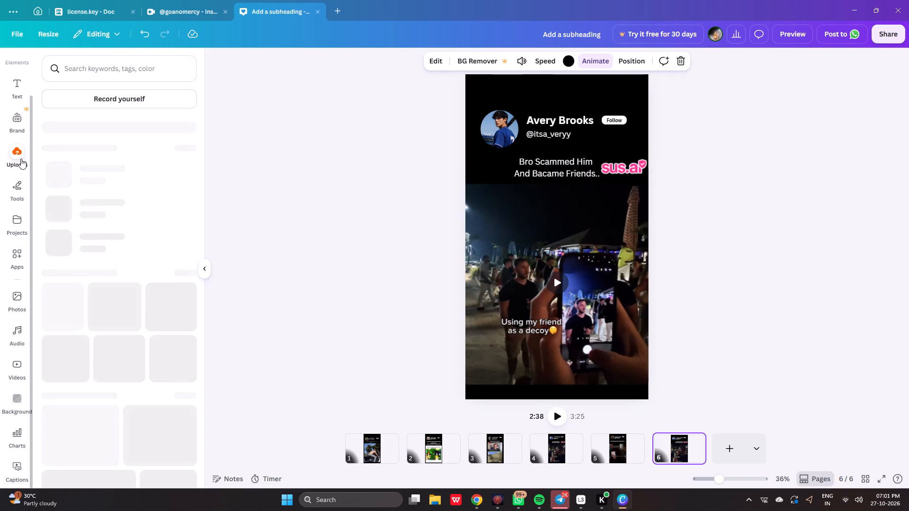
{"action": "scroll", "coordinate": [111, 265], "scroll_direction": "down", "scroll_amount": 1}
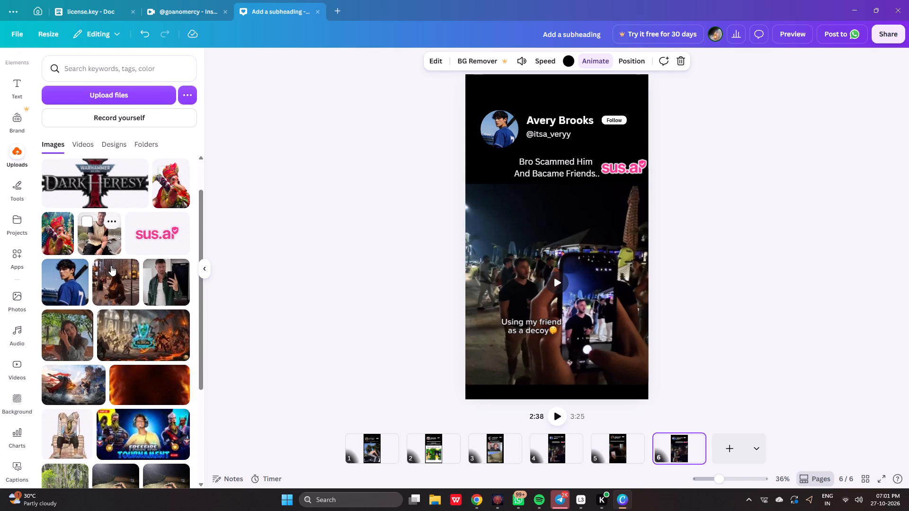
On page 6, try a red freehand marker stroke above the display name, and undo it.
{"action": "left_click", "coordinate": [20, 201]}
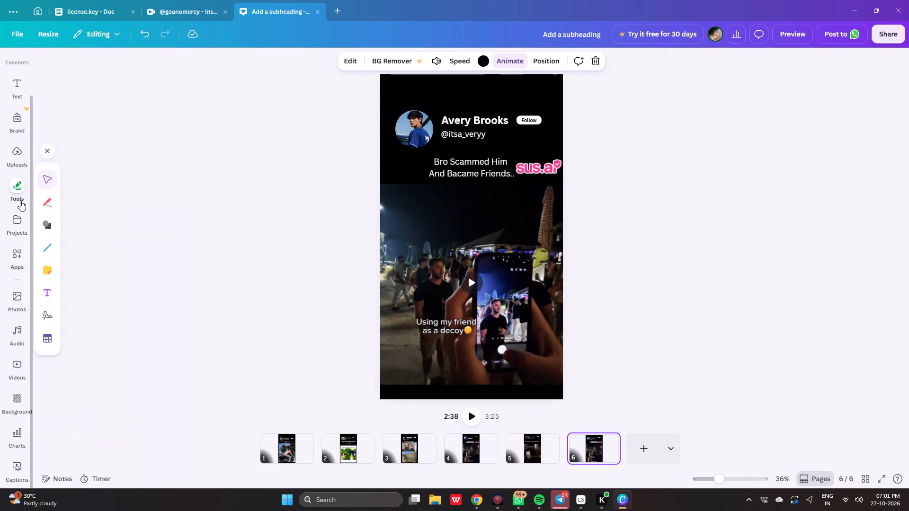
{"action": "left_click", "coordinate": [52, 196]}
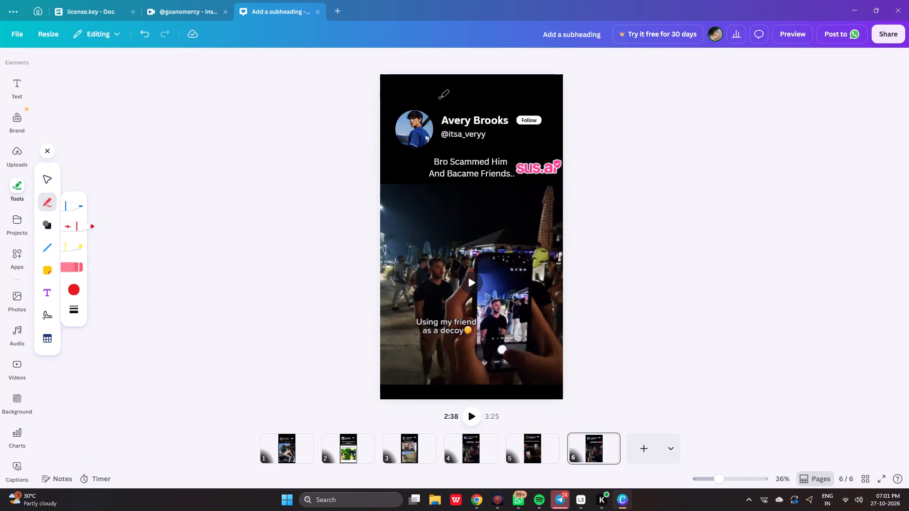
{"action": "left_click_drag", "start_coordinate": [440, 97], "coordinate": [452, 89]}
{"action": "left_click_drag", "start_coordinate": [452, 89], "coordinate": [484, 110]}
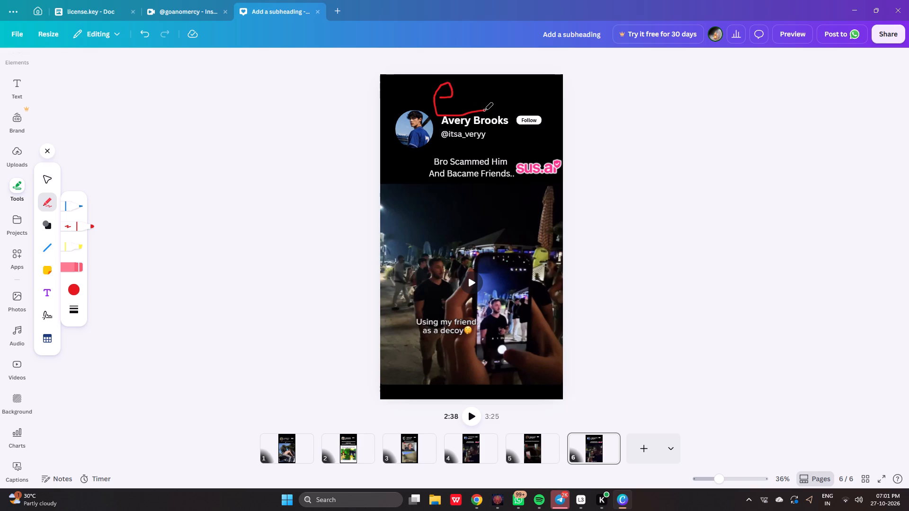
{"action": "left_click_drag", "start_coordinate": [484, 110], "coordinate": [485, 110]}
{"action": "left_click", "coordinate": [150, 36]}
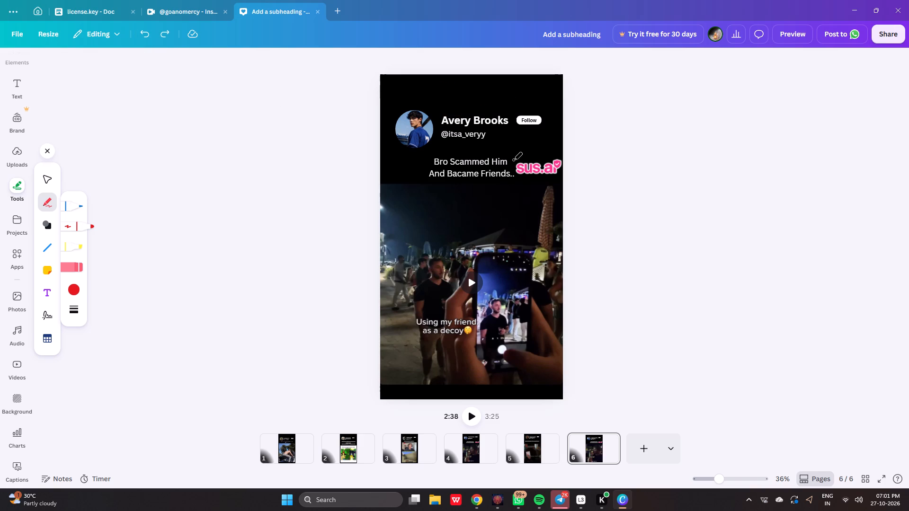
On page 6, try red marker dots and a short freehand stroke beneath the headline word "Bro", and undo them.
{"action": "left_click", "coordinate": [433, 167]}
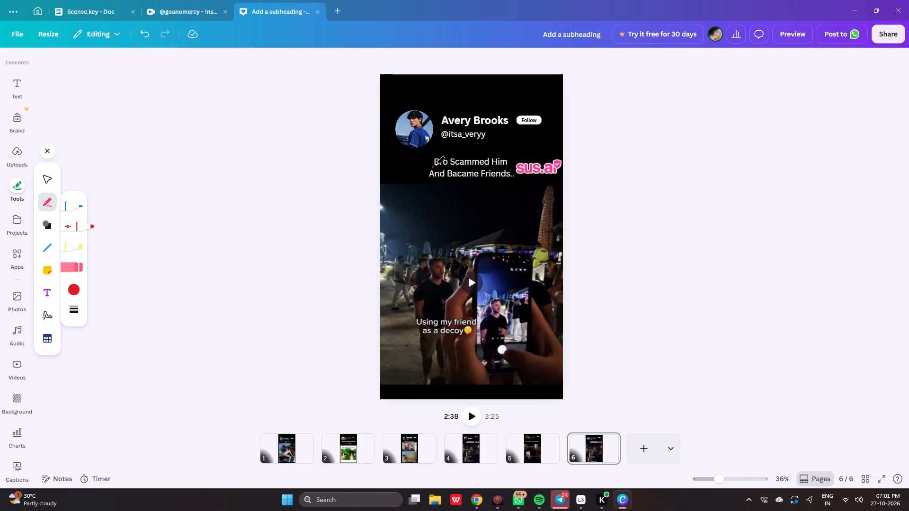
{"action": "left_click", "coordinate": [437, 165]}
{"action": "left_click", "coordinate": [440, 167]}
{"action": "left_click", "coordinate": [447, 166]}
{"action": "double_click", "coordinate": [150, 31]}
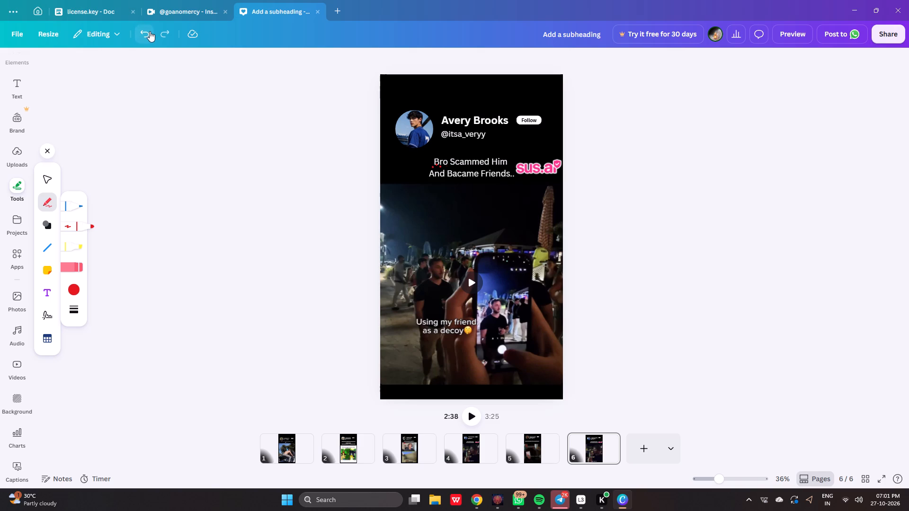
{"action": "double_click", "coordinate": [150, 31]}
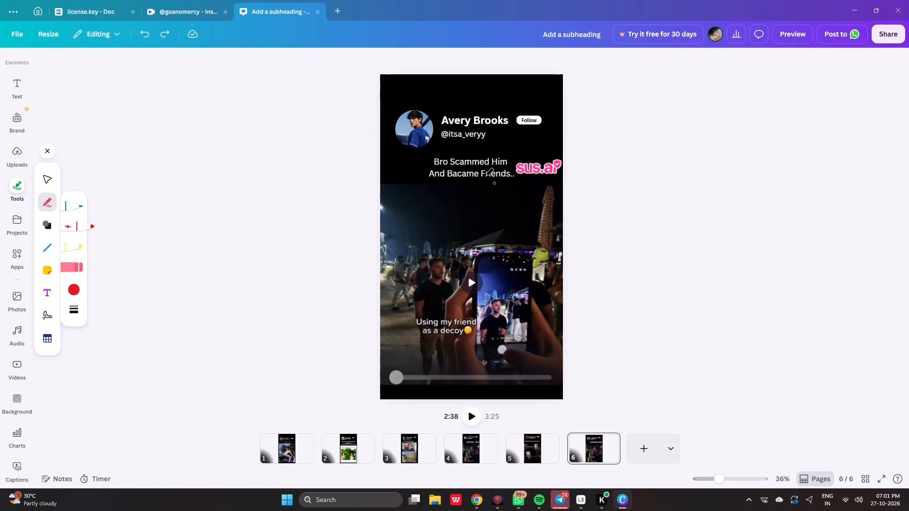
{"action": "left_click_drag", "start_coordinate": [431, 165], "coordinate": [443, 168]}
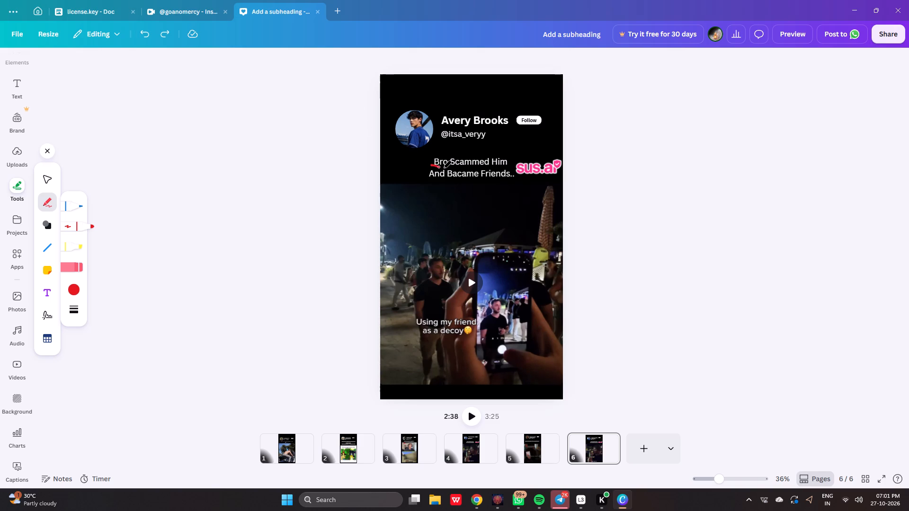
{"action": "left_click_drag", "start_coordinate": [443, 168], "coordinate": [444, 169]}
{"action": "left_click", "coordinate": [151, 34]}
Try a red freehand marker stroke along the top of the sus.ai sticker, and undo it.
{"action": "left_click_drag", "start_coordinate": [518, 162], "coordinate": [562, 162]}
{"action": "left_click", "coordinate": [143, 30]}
Outline the sus.ai sticker on page 6 with a red freehand marker, undoing the last small touch-up dots.
{"action": "left_click_drag", "start_coordinate": [516, 162], "coordinate": [542, 175]}
{"action": "left_click_drag", "start_coordinate": [542, 175], "coordinate": [563, 161]}
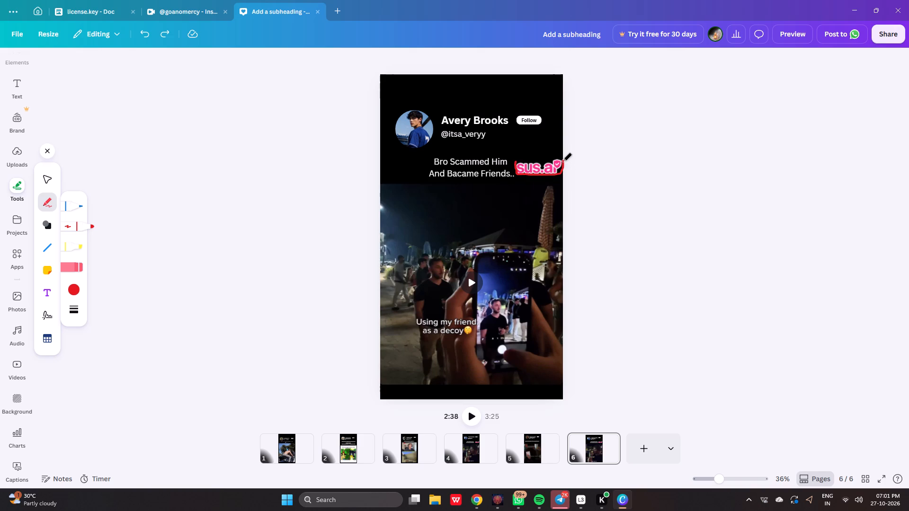
{"action": "left_click_drag", "start_coordinate": [563, 161], "coordinate": [521, 163]}
{"action": "left_click_drag", "start_coordinate": [521, 163], "coordinate": [548, 161]}
{"action": "left_click", "coordinate": [548, 162]}
{"action": "left_click", "coordinate": [550, 162]}
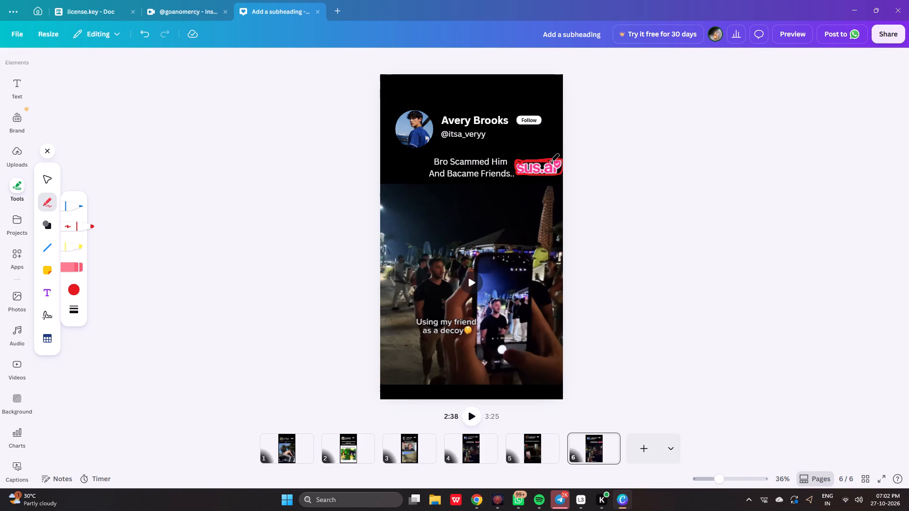
{"action": "left_click", "coordinate": [550, 161]}
{"action": "left_click", "coordinate": [151, 35]}
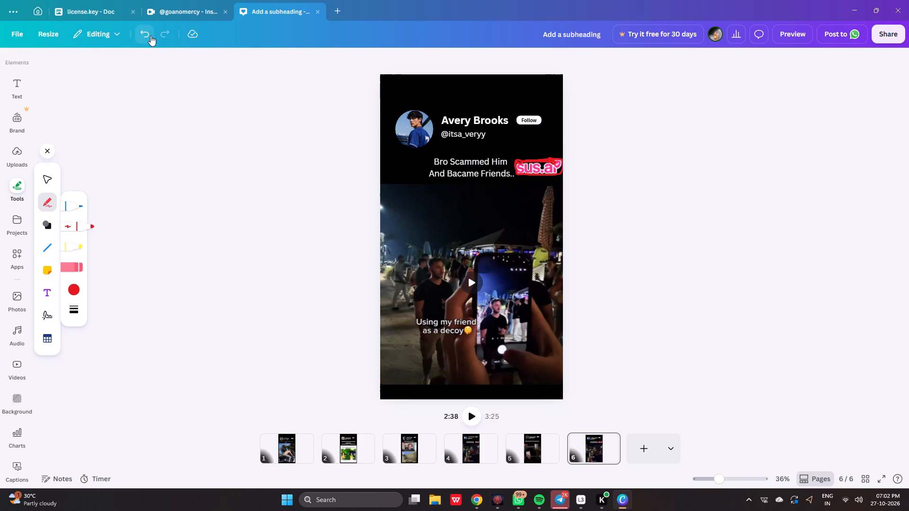
{"action": "left_click", "coordinate": [151, 35]}
{"action": "left_click", "coordinate": [151, 35]}
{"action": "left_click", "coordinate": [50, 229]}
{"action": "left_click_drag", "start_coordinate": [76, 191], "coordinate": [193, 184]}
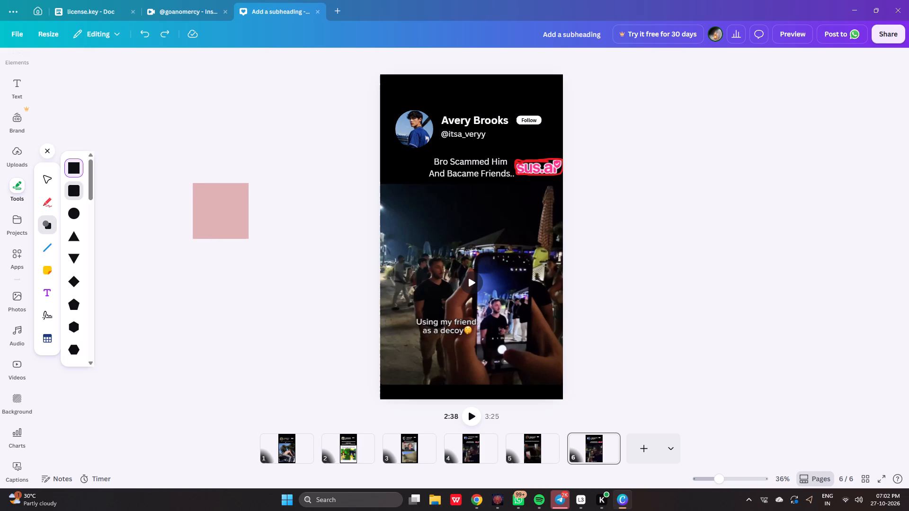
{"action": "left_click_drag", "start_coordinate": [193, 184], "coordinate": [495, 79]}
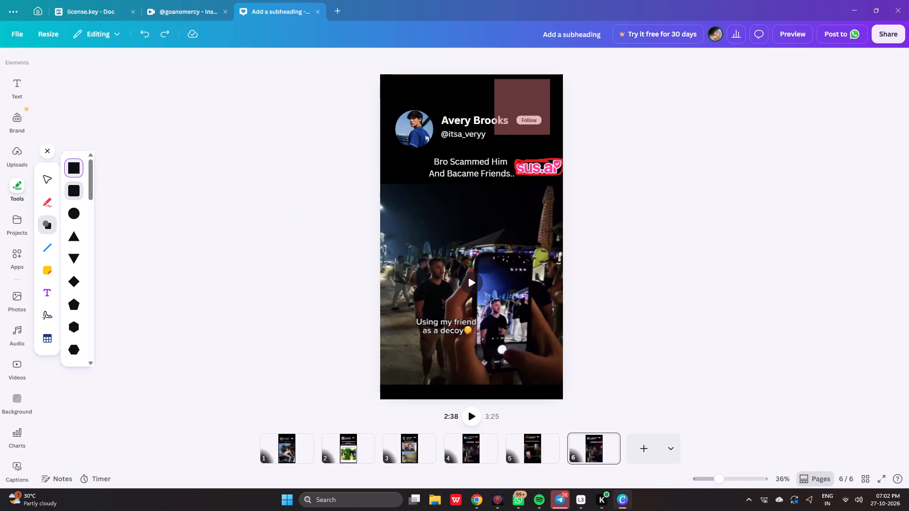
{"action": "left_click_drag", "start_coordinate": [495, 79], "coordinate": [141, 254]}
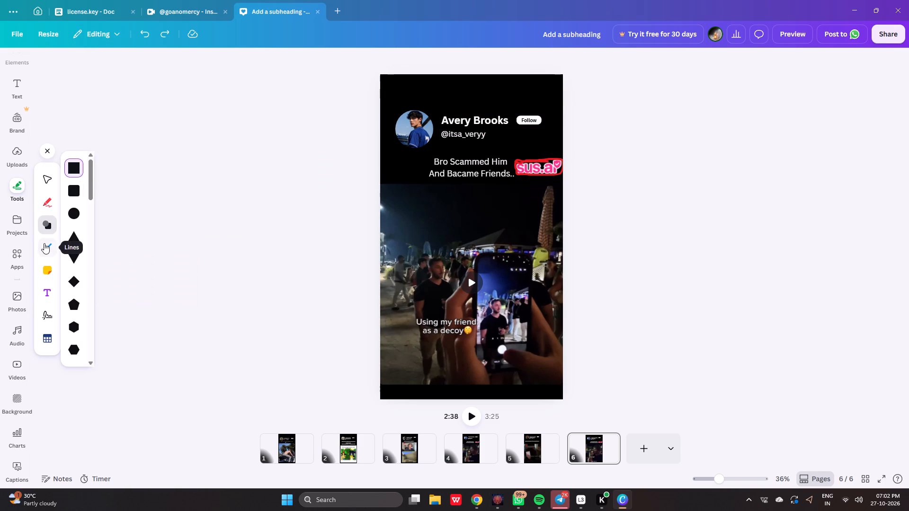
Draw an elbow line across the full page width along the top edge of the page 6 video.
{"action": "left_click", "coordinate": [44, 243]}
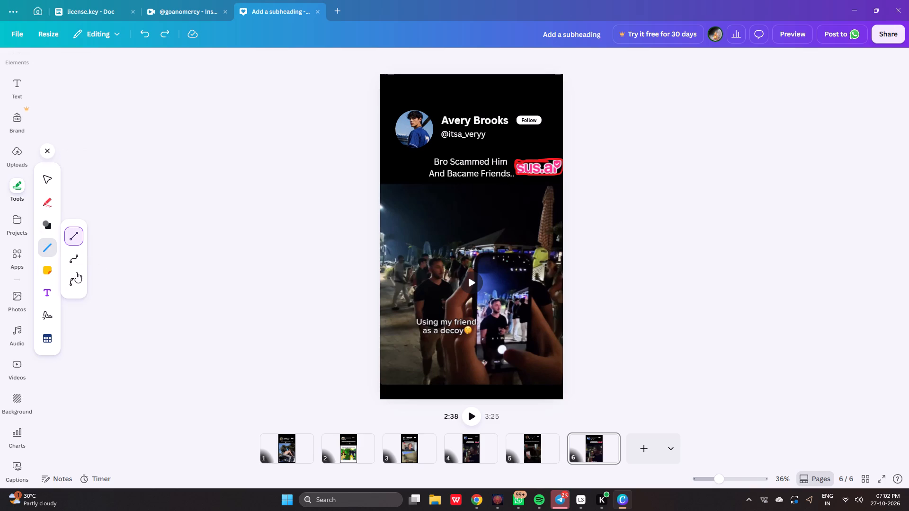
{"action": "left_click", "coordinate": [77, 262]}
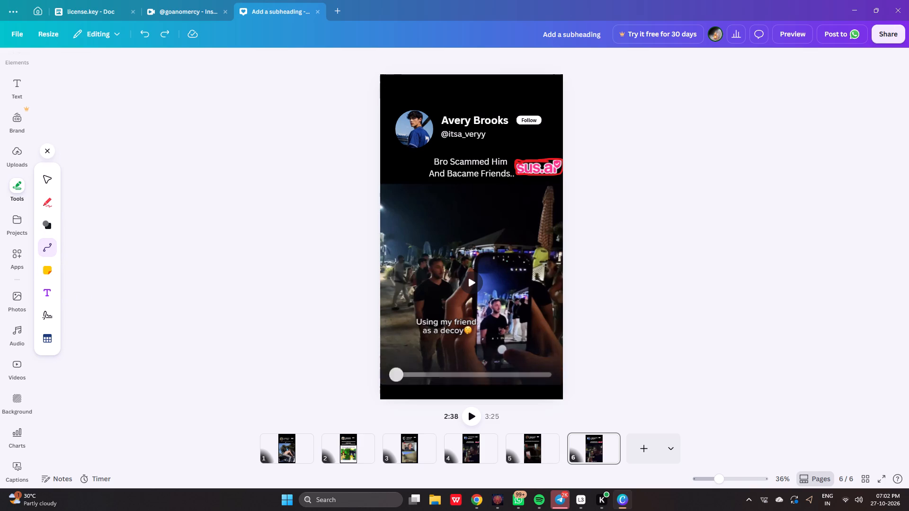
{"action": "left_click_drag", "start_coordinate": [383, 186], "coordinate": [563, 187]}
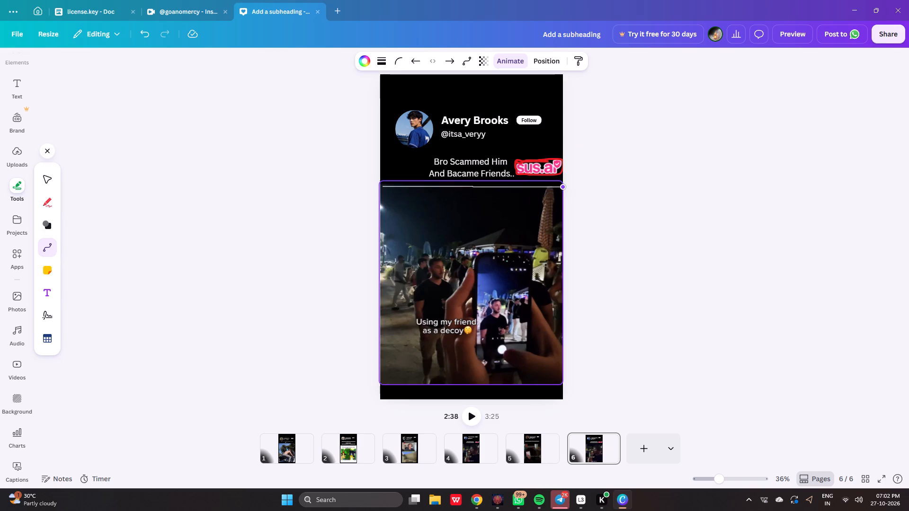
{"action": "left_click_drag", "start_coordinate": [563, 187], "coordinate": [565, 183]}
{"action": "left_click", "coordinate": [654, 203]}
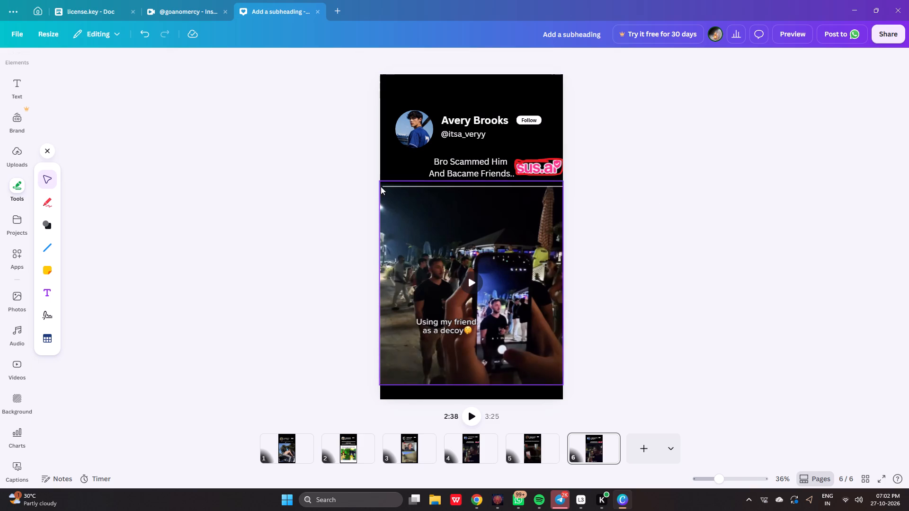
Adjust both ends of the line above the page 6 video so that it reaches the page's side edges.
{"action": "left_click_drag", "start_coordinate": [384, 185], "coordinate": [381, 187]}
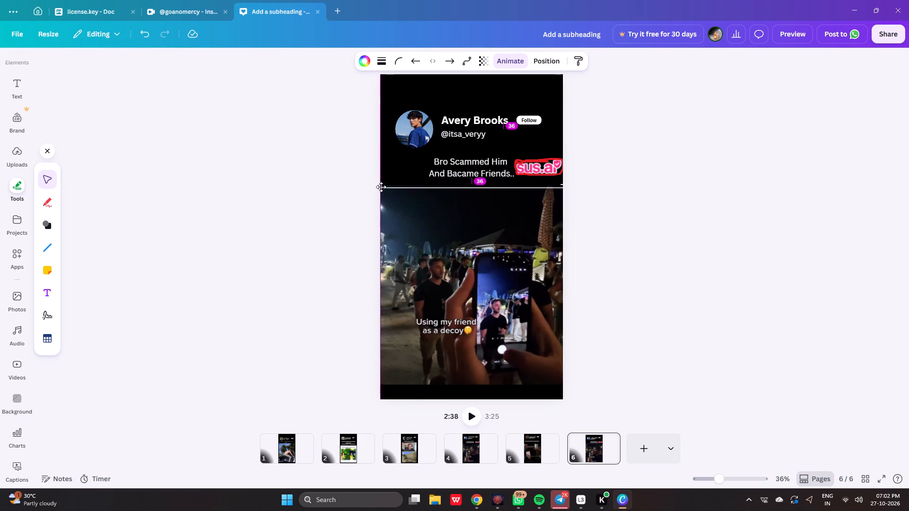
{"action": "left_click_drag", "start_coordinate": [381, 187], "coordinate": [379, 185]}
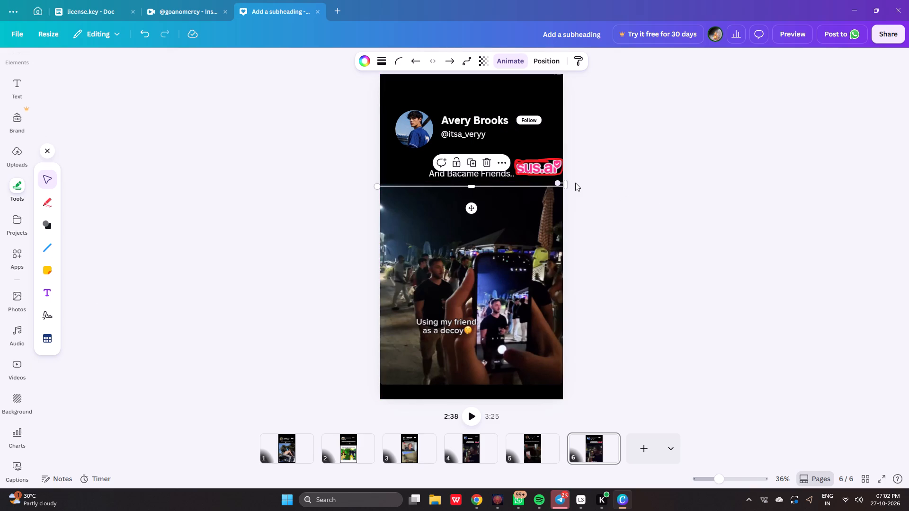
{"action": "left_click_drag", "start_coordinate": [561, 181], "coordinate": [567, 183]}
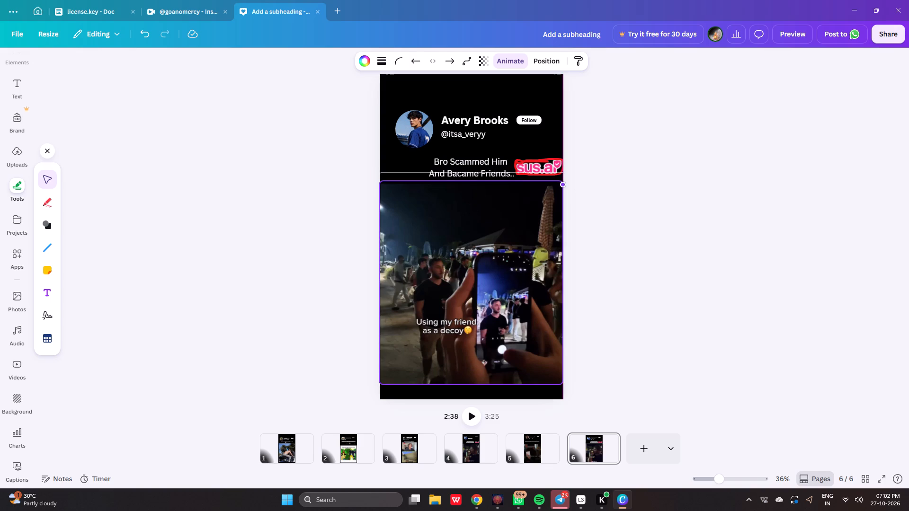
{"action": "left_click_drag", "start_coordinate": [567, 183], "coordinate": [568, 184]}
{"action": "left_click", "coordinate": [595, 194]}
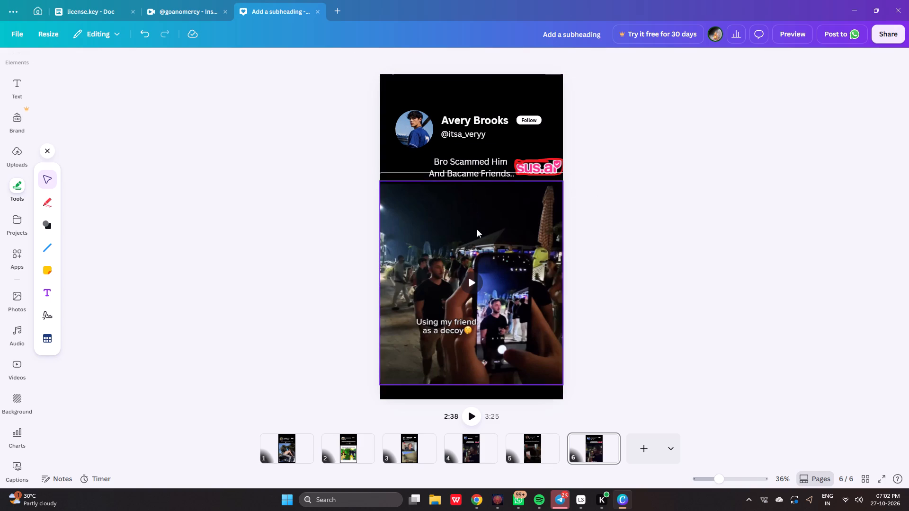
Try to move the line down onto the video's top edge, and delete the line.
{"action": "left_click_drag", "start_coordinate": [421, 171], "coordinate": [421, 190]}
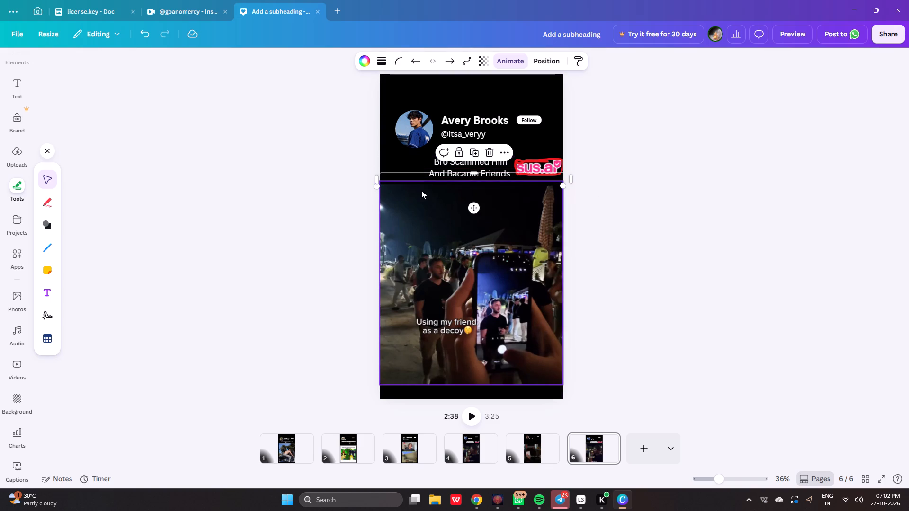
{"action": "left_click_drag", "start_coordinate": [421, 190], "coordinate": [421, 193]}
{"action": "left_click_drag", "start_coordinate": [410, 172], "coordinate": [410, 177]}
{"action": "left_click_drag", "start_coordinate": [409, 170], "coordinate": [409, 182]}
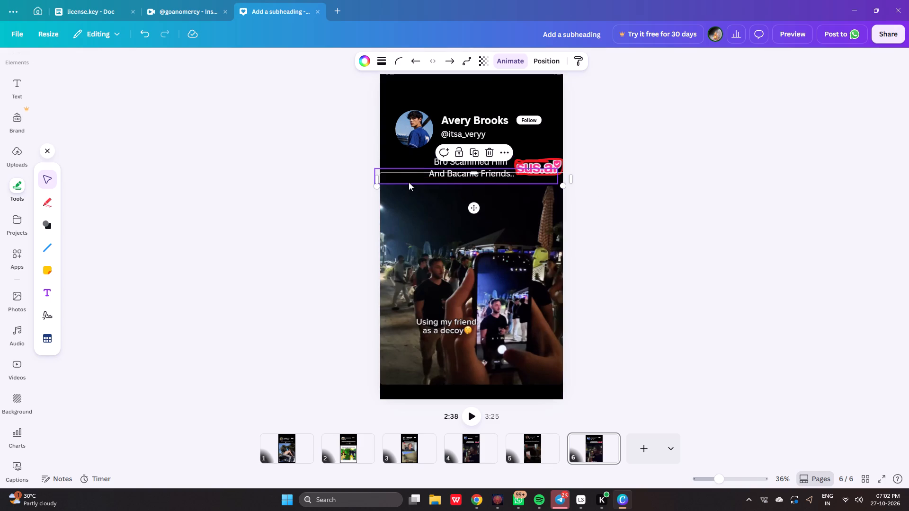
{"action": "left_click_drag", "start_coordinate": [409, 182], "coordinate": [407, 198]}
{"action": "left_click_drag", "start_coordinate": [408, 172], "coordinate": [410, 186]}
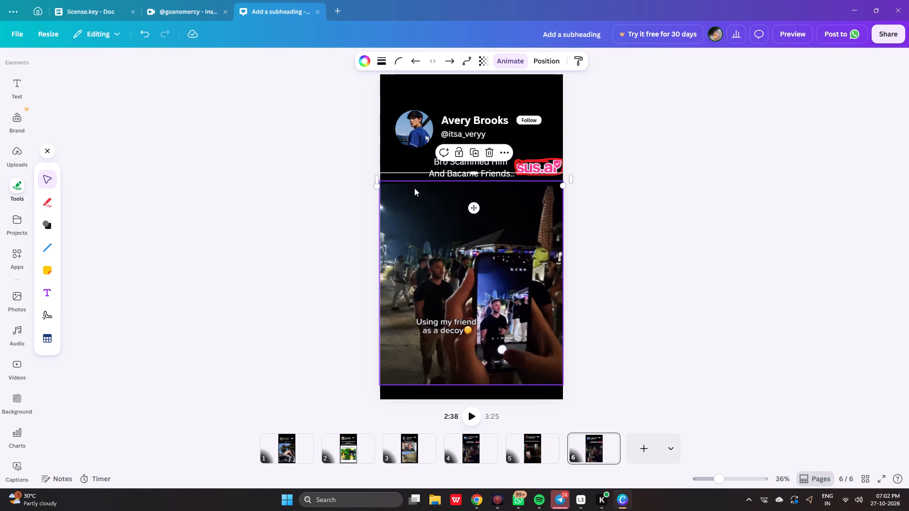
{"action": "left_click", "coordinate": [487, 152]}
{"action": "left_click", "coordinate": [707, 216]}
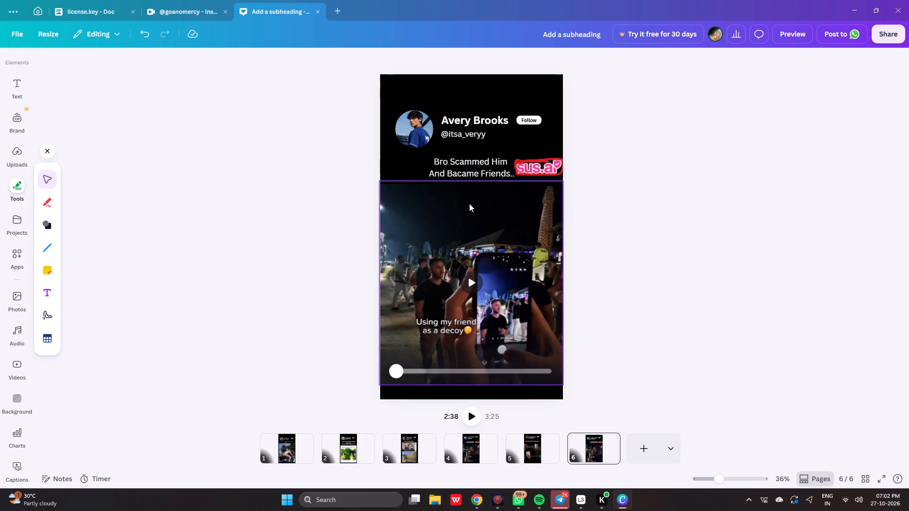
Move the page 6 video down slightly, widening the black gap below the headline.
{"action": "left_click_drag", "start_coordinate": [482, 214], "coordinate": [482, 221]}
{"action": "left_click", "coordinate": [736, 227]}
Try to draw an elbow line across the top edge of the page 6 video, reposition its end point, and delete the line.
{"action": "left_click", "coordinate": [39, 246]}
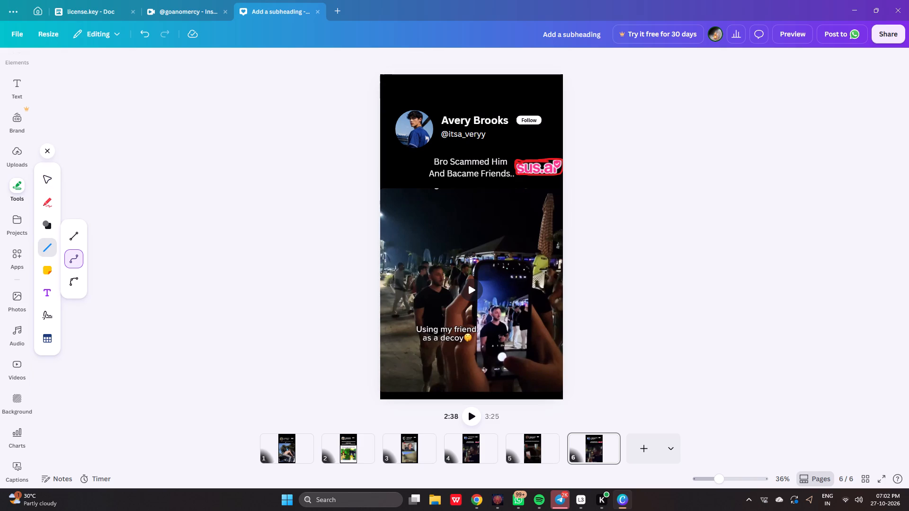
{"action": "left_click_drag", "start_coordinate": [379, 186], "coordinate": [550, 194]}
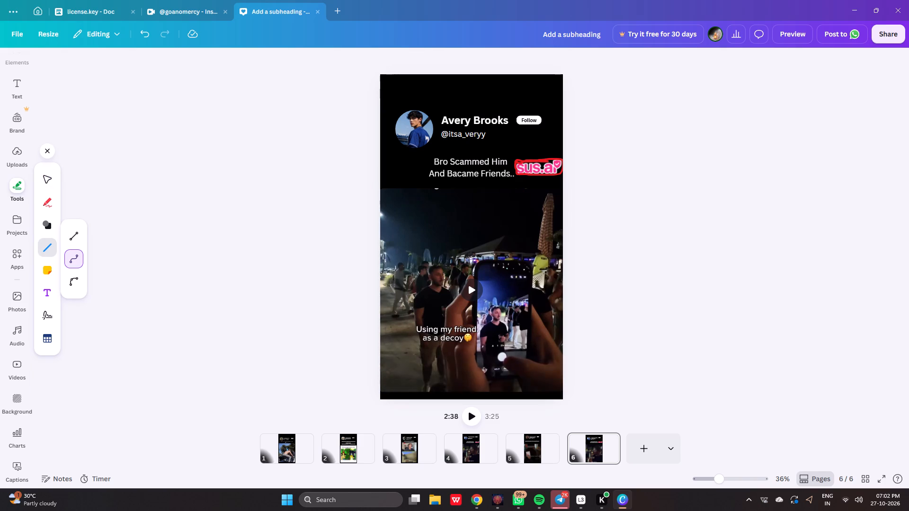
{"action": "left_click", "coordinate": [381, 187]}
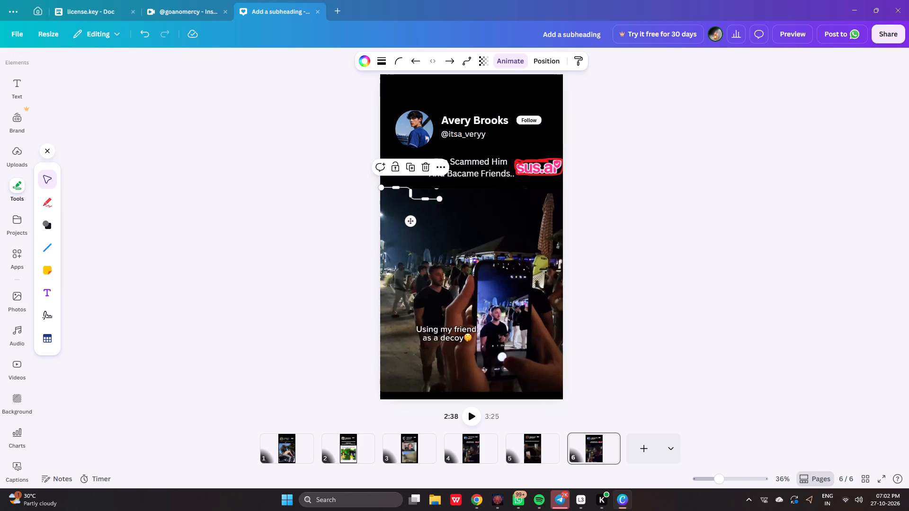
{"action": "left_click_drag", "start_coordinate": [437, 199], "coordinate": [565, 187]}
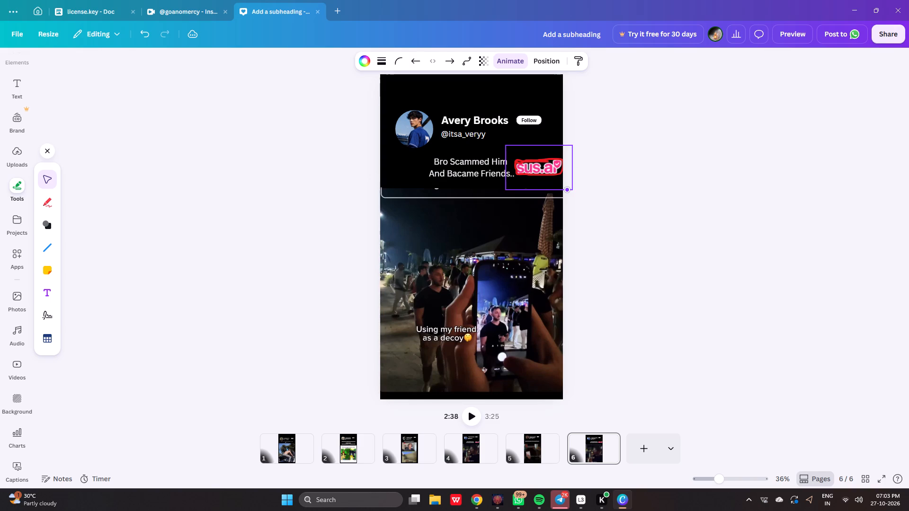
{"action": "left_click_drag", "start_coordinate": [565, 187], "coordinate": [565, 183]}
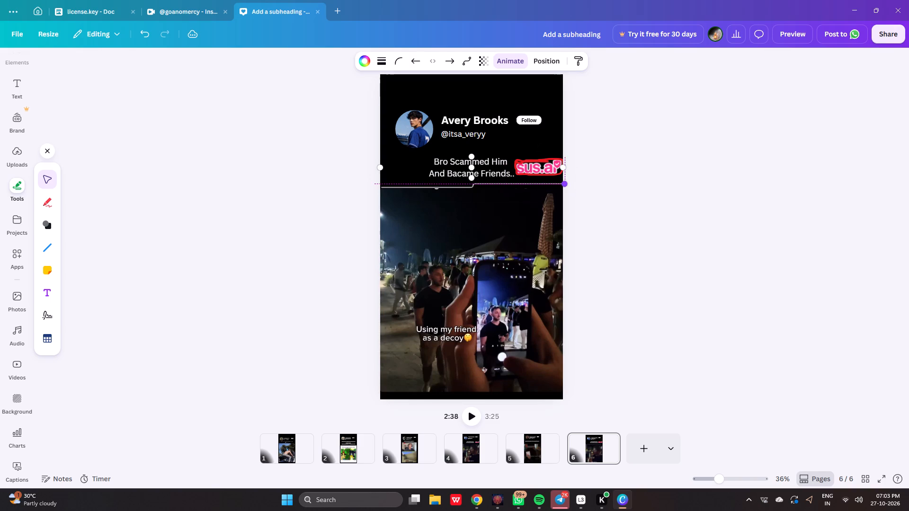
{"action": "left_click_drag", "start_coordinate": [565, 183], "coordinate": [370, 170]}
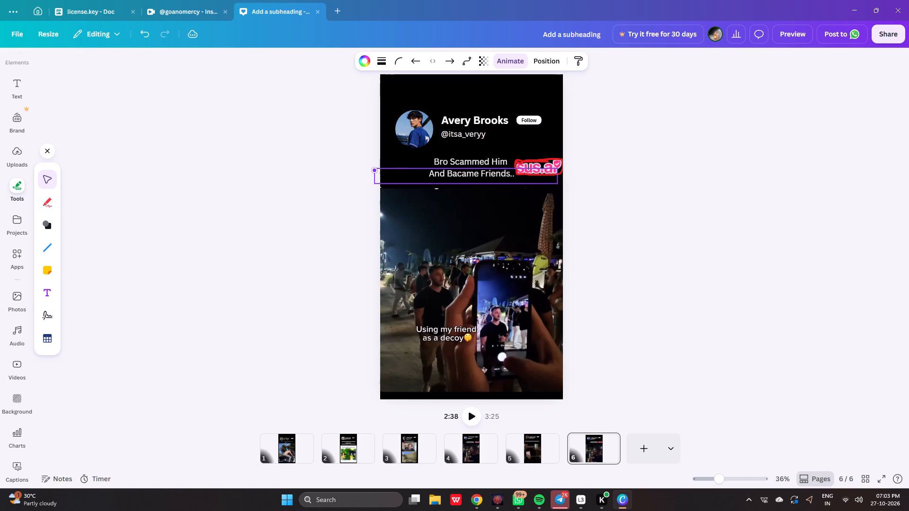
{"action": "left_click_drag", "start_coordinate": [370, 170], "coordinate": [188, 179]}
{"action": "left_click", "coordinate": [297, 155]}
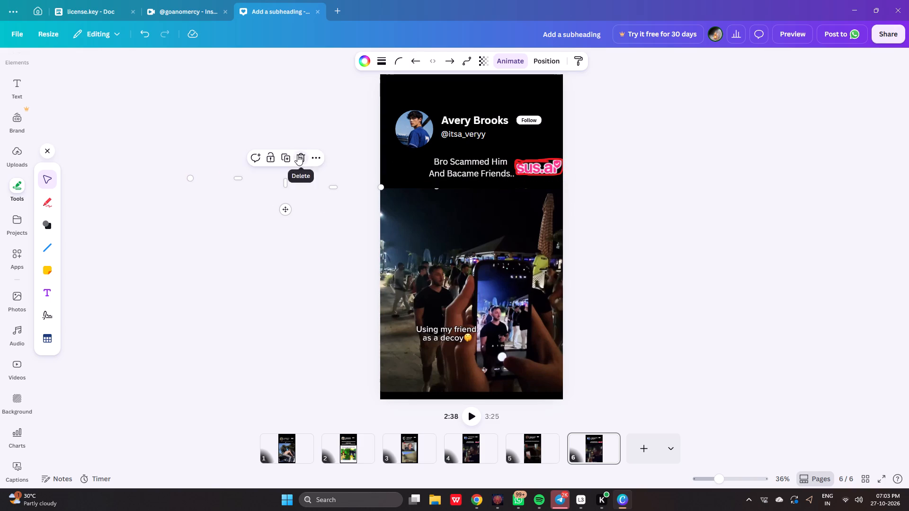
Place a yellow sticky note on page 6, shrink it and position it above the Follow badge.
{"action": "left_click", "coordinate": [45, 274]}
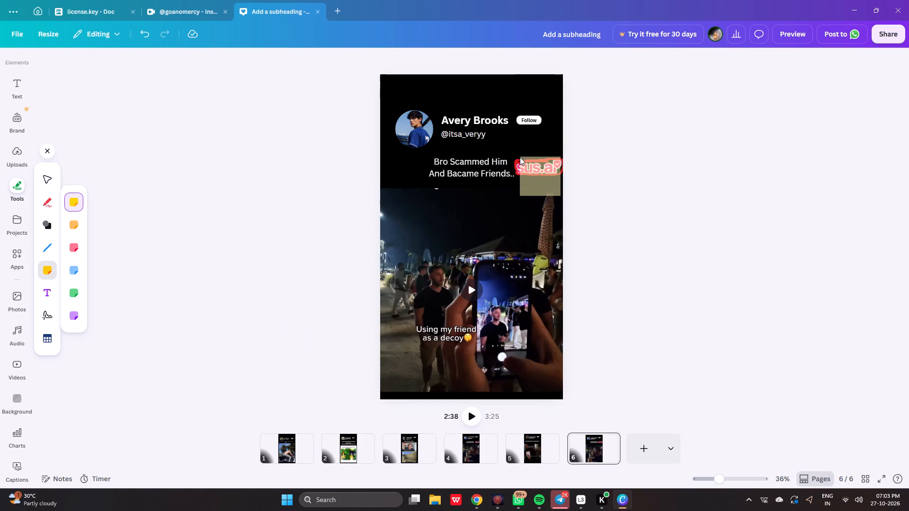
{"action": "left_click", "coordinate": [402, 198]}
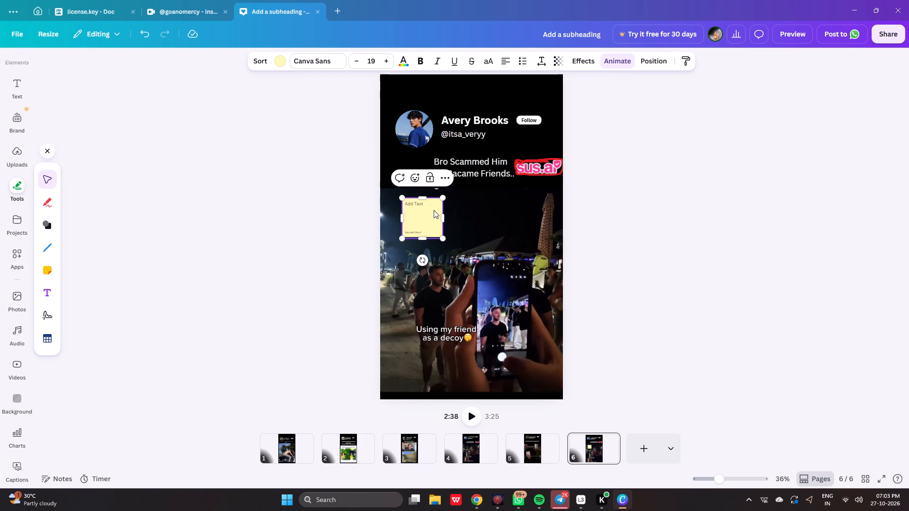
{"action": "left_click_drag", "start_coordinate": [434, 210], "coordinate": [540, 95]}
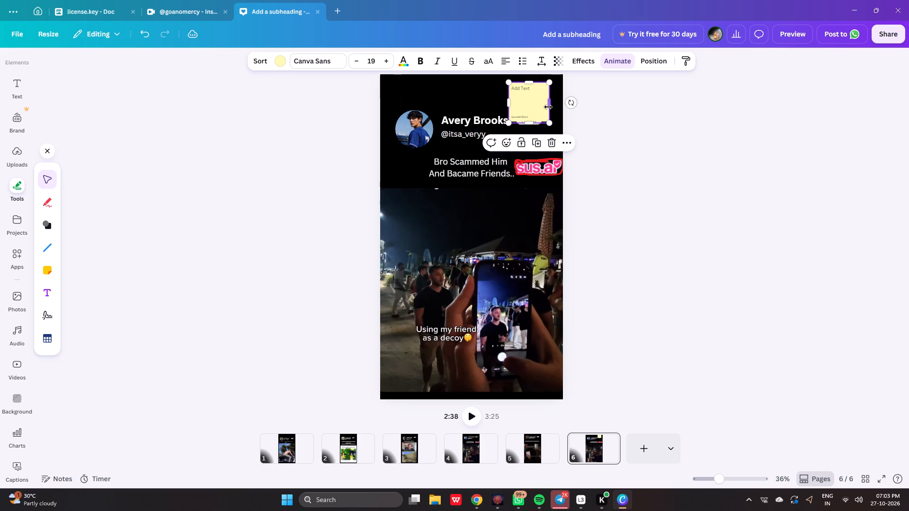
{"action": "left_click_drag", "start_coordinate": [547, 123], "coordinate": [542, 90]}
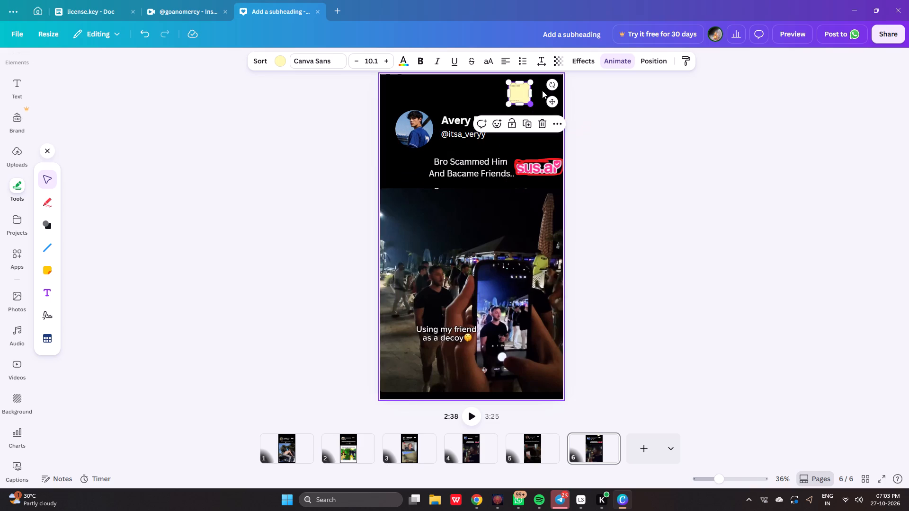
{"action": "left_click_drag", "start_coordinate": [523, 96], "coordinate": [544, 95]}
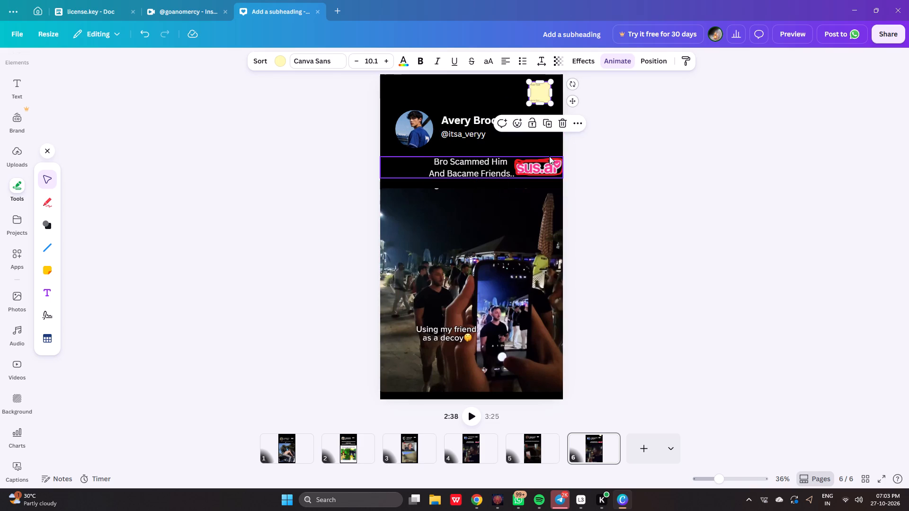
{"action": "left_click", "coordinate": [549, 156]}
Undo the page 6 sticky note, line and video-move edits, back to before the red marker was drawn around the sus.ai sticker.
{"action": "triple_click", "coordinate": [145, 32]}
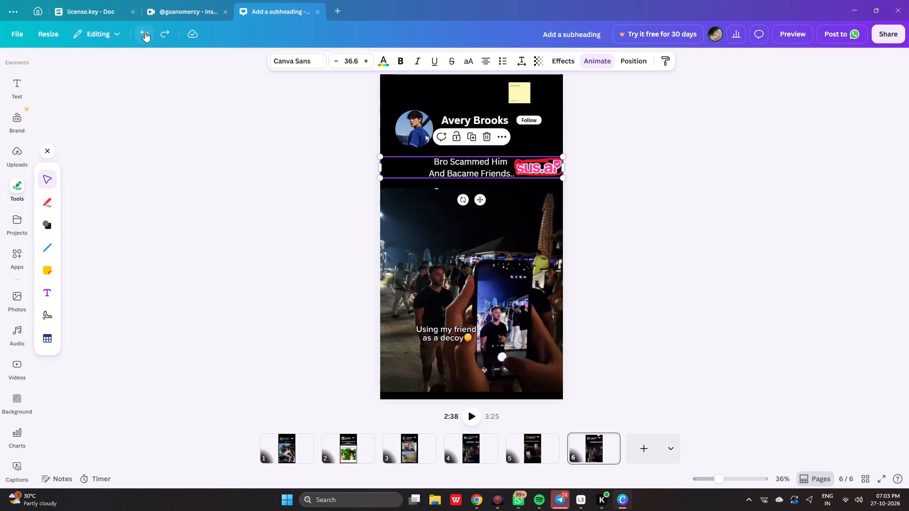
{"action": "left_click", "coordinate": [145, 32]}
{"action": "left_click", "coordinate": [145, 32]}
{"action": "left_click", "coordinate": [145, 32]}
{"action": "double_click", "coordinate": [145, 32]}
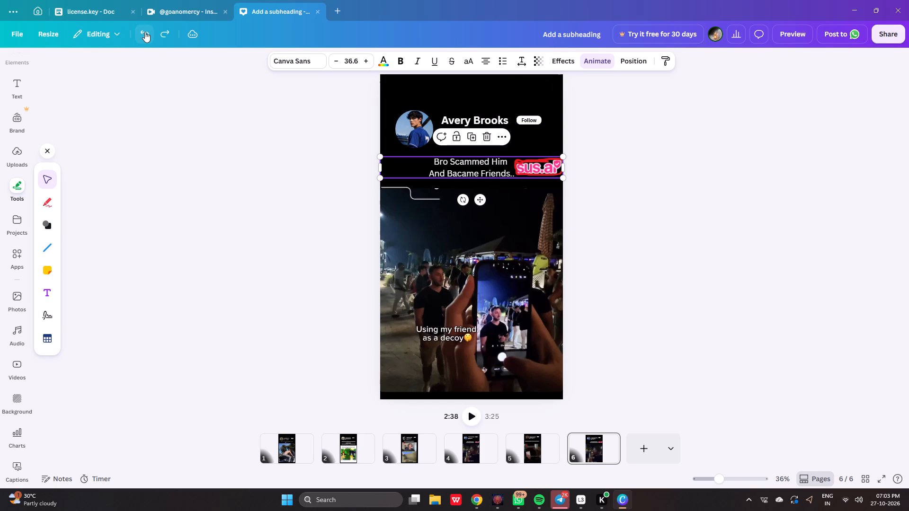
{"action": "left_click", "coordinate": [145, 32]}
{"action": "left_click", "coordinate": [145, 32]}
{"action": "left_click", "coordinate": [145, 32]}
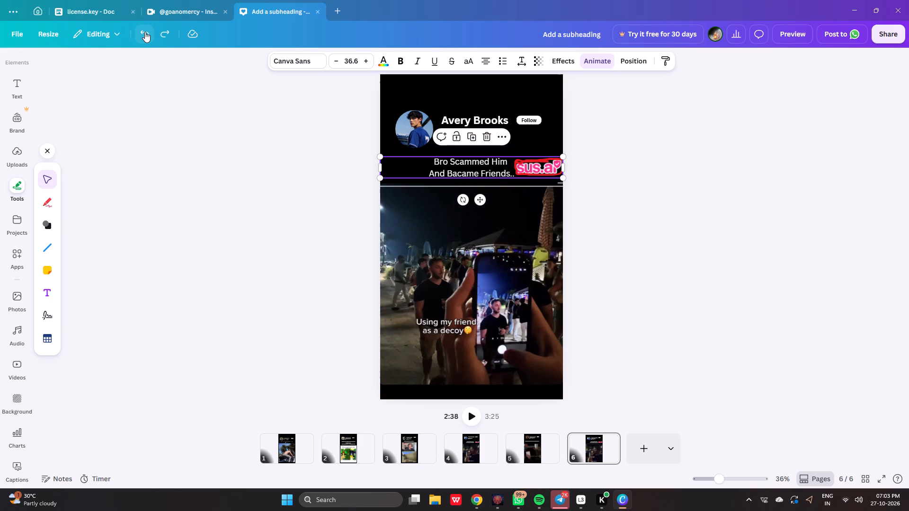
{"action": "left_click", "coordinate": [145, 32]}
{"action": "left_click", "coordinate": [145, 32]}
{"action": "left_click", "coordinate": [278, 253]}
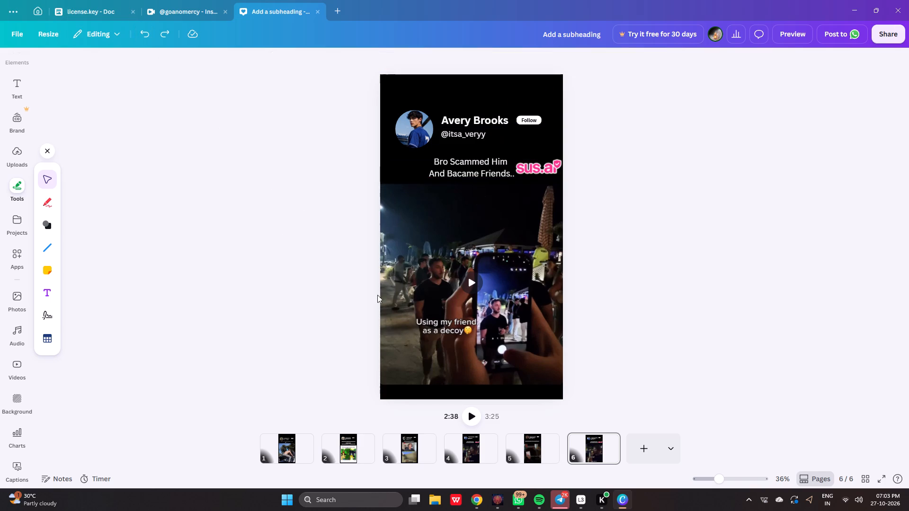
Move the page 6 video down slightly below the headline.
{"action": "left_click", "coordinate": [438, 289]}
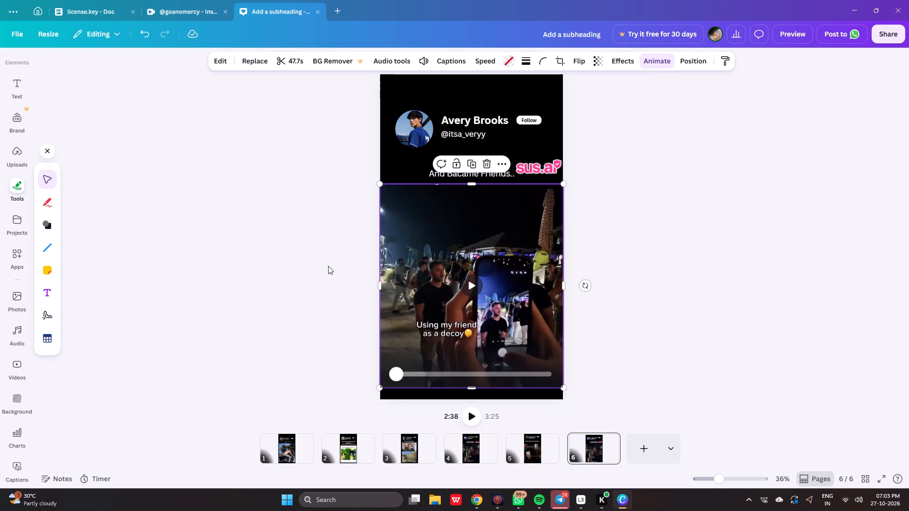
Add a yellow sticky note to page 6, shrink it and centre it over the profile picture.
{"action": "left_click", "coordinate": [48, 269]}
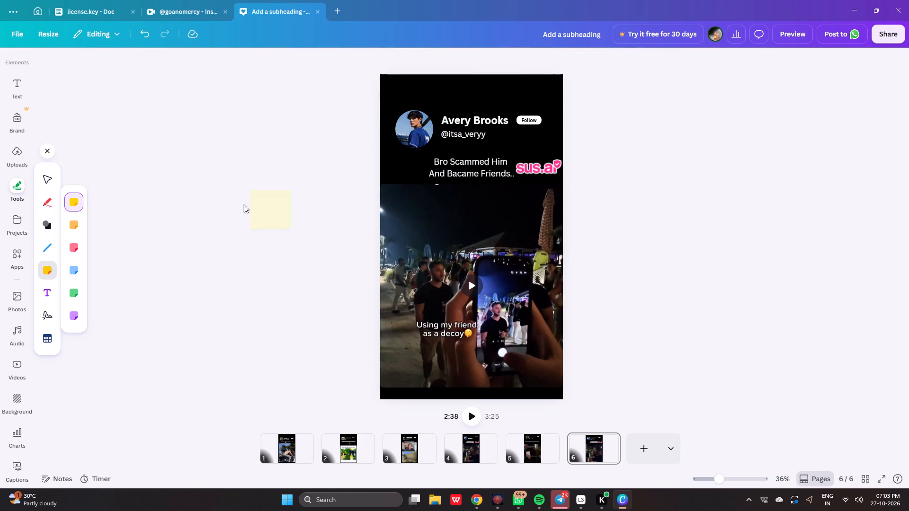
{"action": "left_click", "coordinate": [510, 86]}
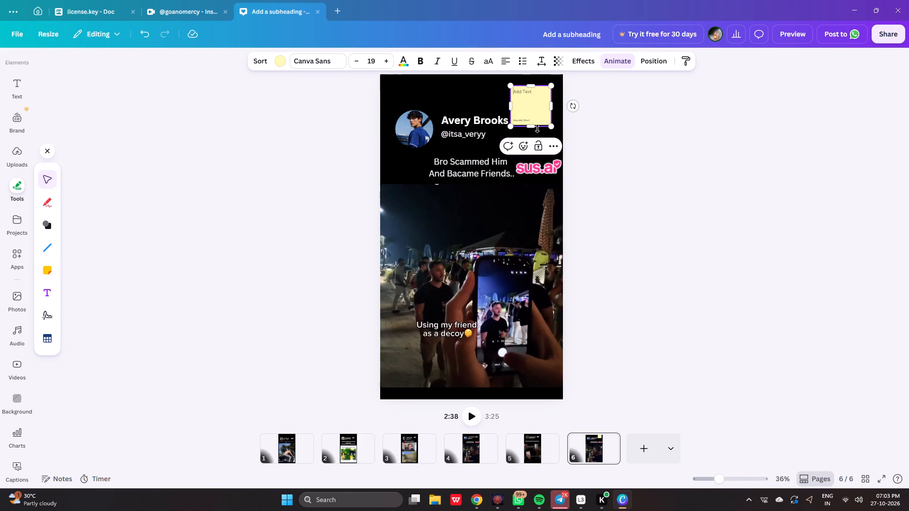
{"action": "left_click_drag", "start_coordinate": [551, 124], "coordinate": [533, 106]}
{"action": "left_click_drag", "start_coordinate": [523, 96], "coordinate": [418, 125]}
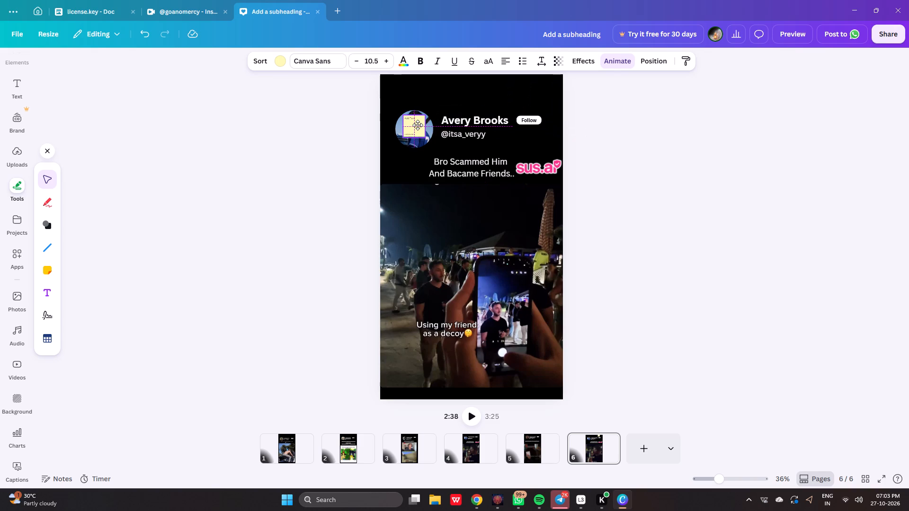
{"action": "left_click_drag", "start_coordinate": [418, 125], "coordinate": [414, 123]}
{"action": "left_click_drag", "start_coordinate": [424, 136], "coordinate": [426, 138]}
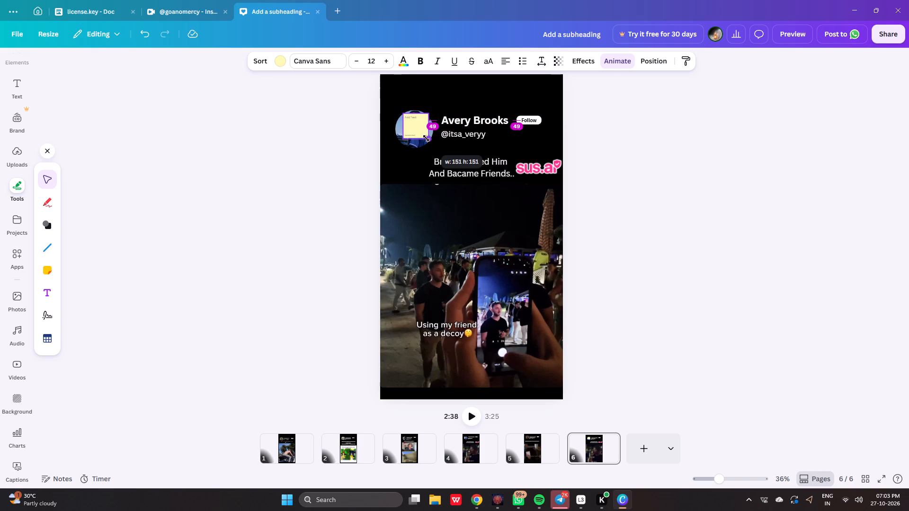
{"action": "left_click_drag", "start_coordinate": [426, 138], "coordinate": [429, 146]}
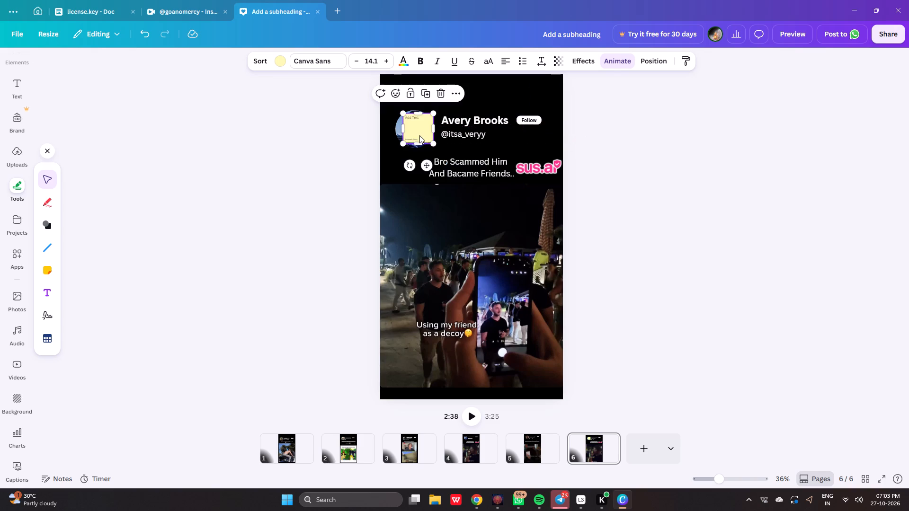
{"action": "left_click", "coordinate": [419, 135]}
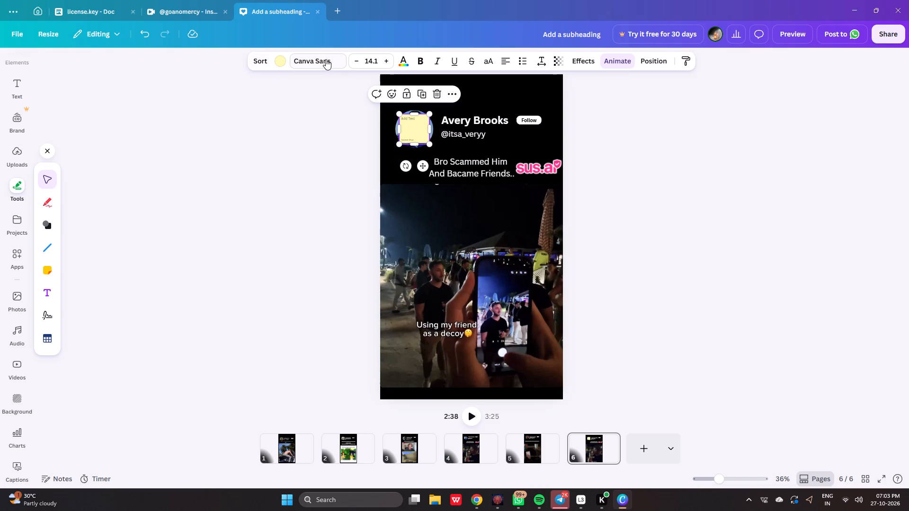
Enter the text "Quotes:-" in the sticky note.
{"action": "left_click", "coordinate": [413, 117]}
{"action": "double_click", "coordinate": [416, 123]}
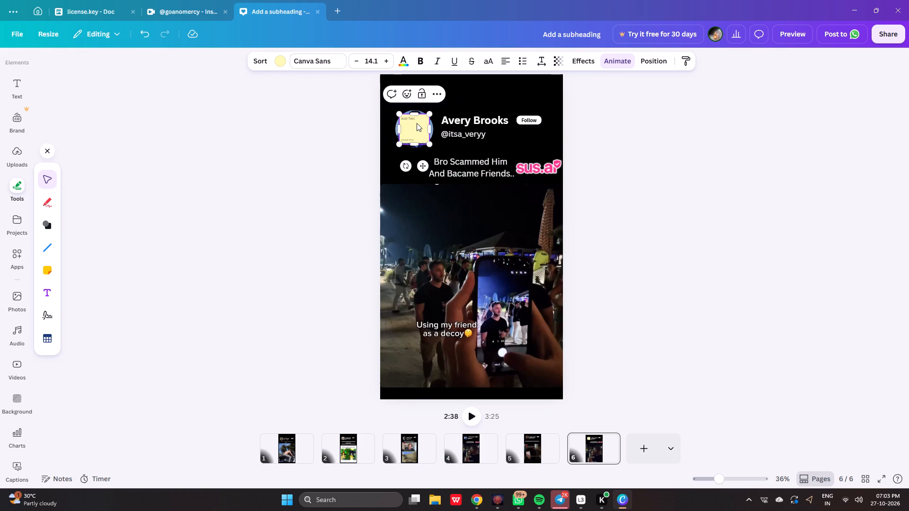
{"action": "key", "text": "q"}
{"action": "key", "text": "q"}
{"action": "type", "text": "uotes"}
{"action": "key", "text": "shift+colon"}
{"action": "key", "text": "minus"}
{"action": "left_click", "coordinate": [805, 197]}
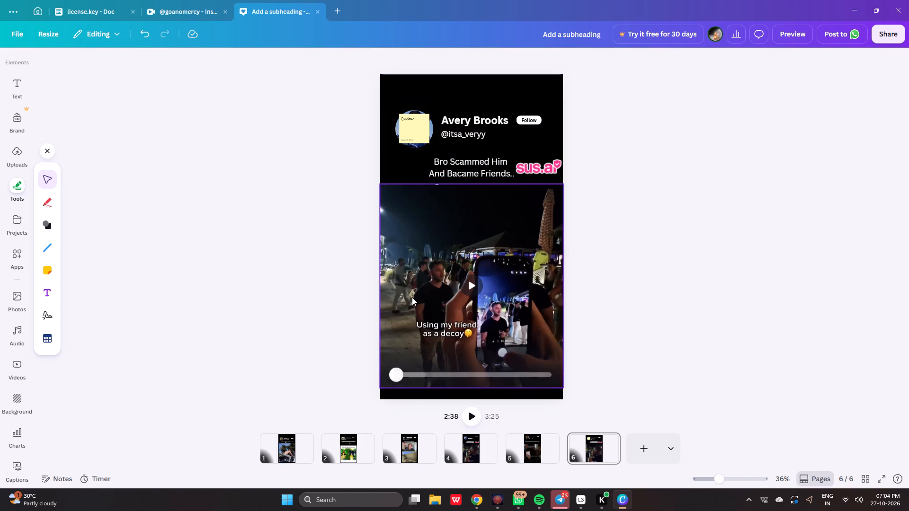
Move the "Quotes:-" sticky note into the top-right corner of page 6, flush with the page edges.
{"action": "left_click_drag", "start_coordinate": [411, 131], "coordinate": [530, 91]}
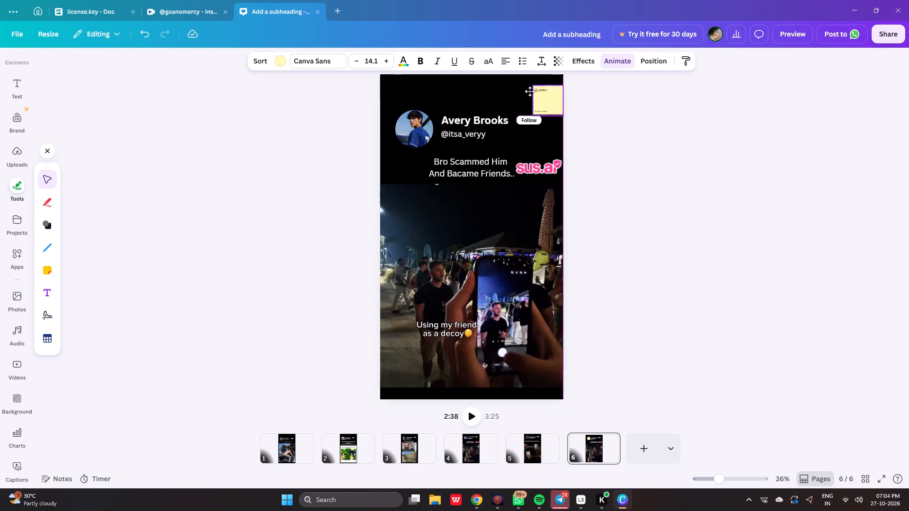
{"action": "left_click_drag", "start_coordinate": [530, 91], "coordinate": [547, 92]}
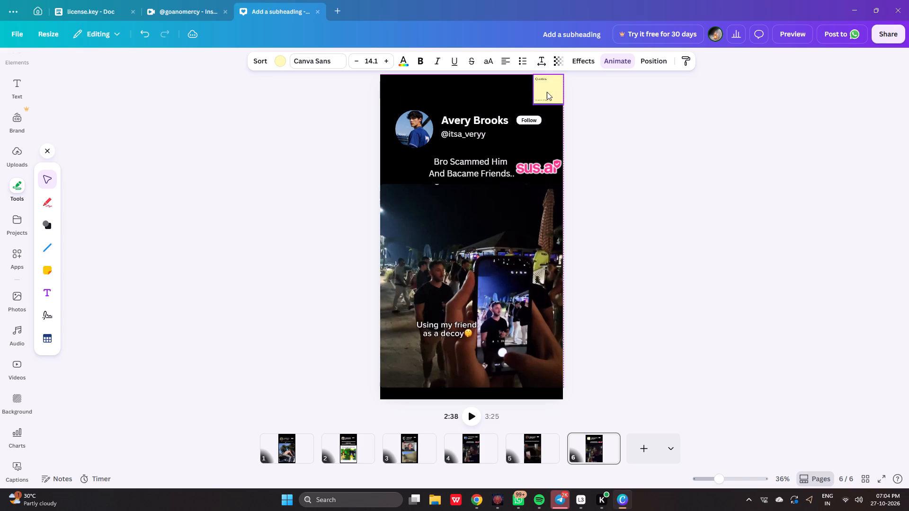
{"action": "left_click", "coordinate": [306, 302]}
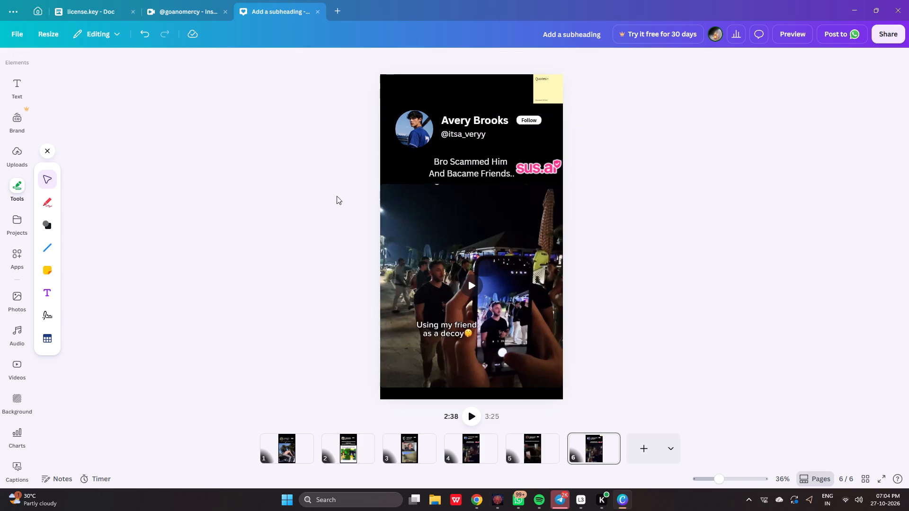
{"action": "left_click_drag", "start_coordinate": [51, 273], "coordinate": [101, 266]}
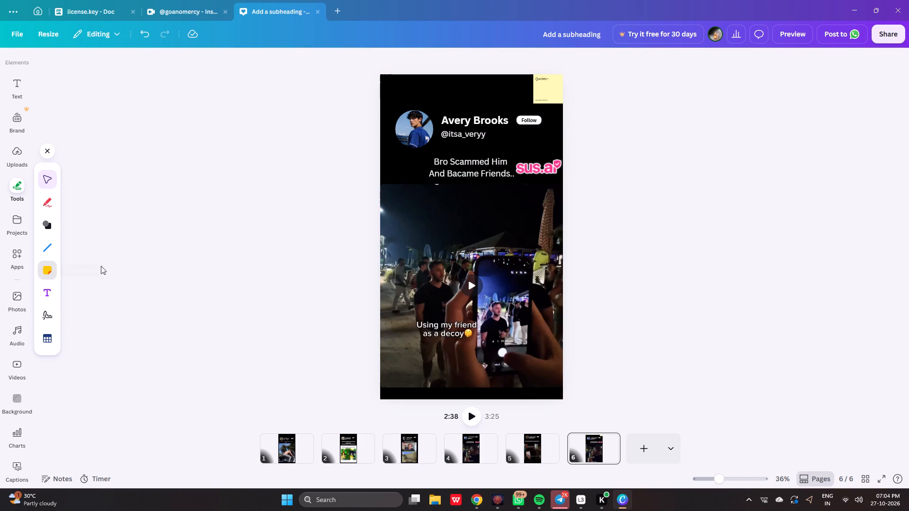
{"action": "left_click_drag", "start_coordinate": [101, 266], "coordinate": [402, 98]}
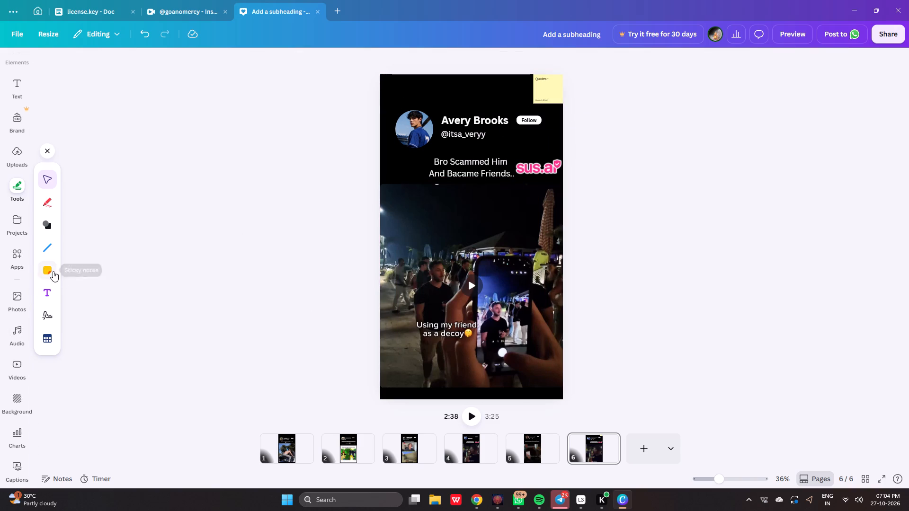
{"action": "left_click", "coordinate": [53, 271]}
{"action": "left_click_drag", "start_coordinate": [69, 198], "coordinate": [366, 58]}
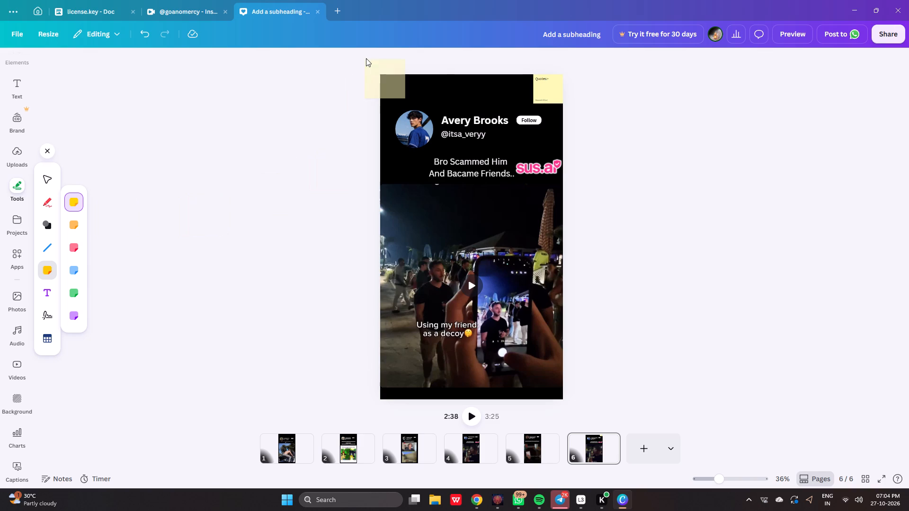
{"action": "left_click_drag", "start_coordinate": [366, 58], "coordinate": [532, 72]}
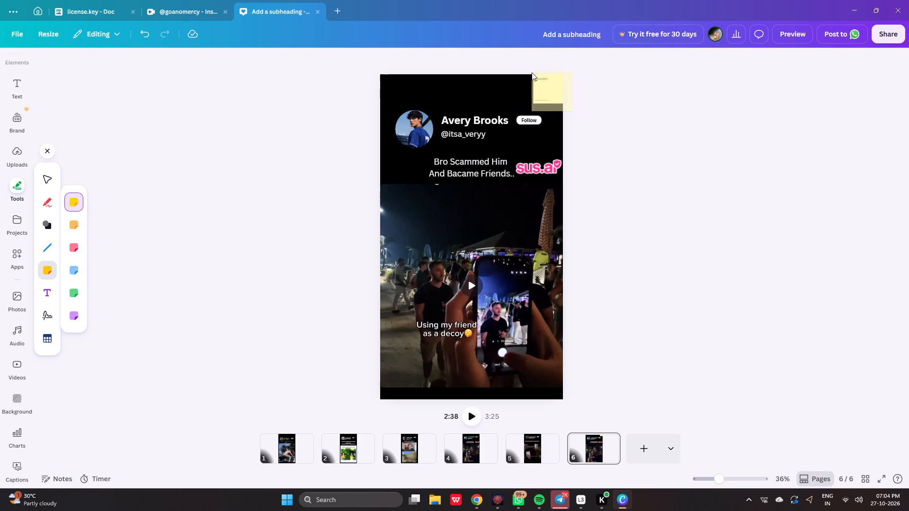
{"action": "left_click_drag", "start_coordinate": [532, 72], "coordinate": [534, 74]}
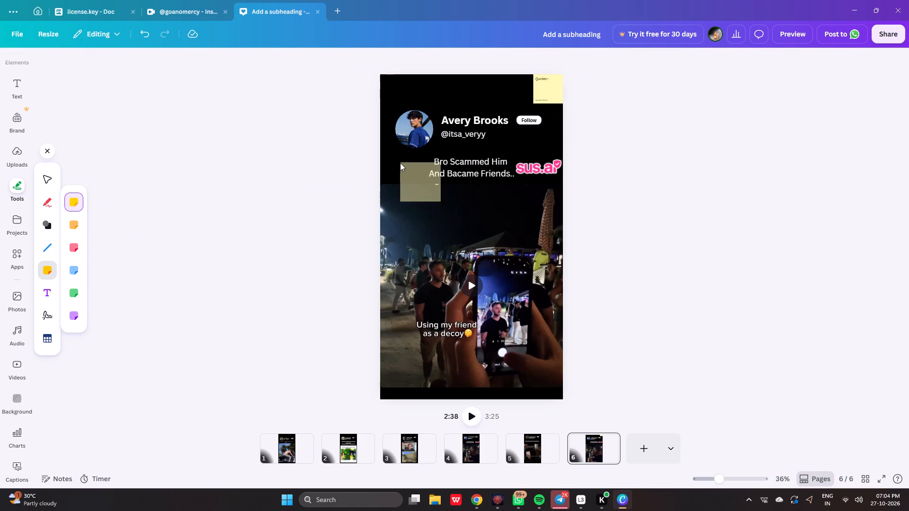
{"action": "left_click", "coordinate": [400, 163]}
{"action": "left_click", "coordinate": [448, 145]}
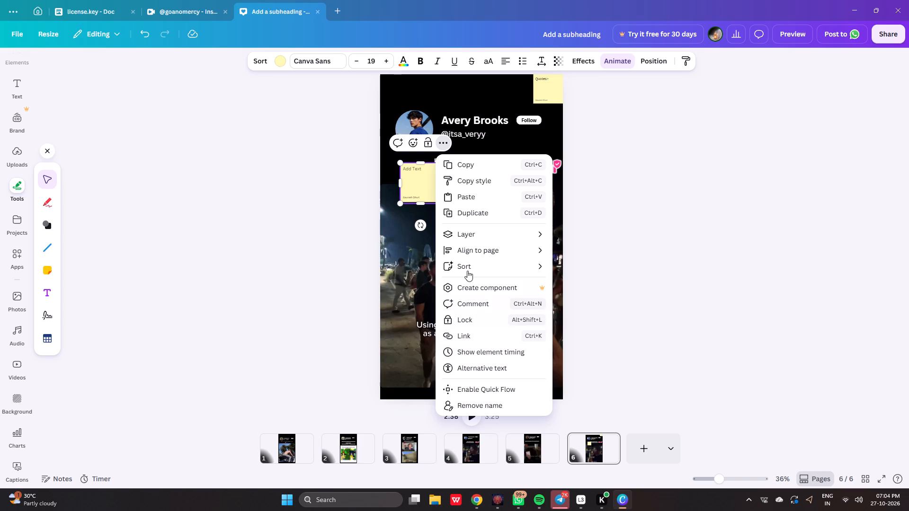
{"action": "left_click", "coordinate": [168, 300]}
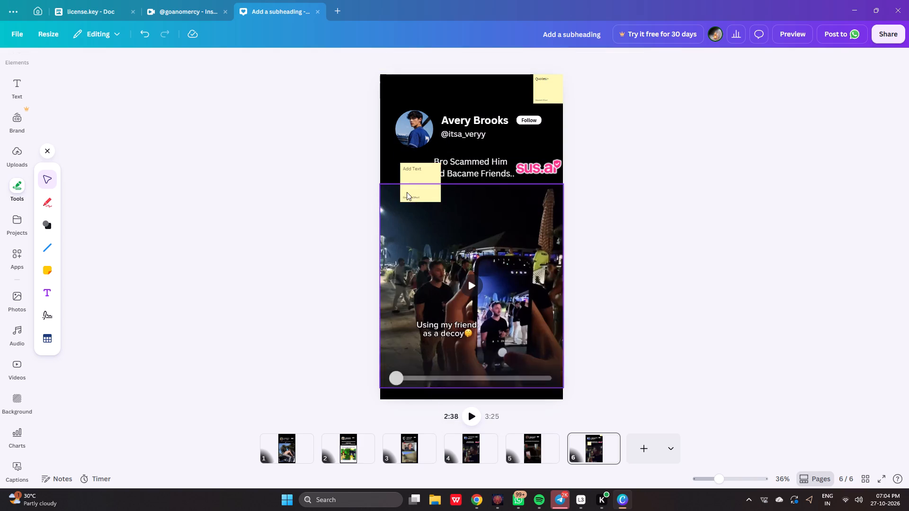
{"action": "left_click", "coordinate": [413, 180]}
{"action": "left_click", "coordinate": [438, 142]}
Duplicate the "Quotes:-" sticky note and place the copy flush in the top-left corner of page 6.
{"action": "left_click", "coordinate": [553, 91]}
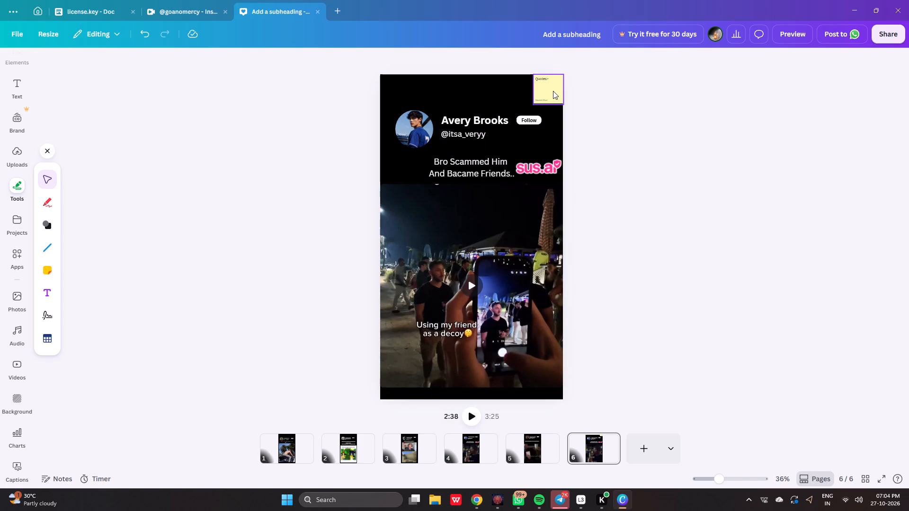
{"action": "left_click", "coordinate": [584, 124]}
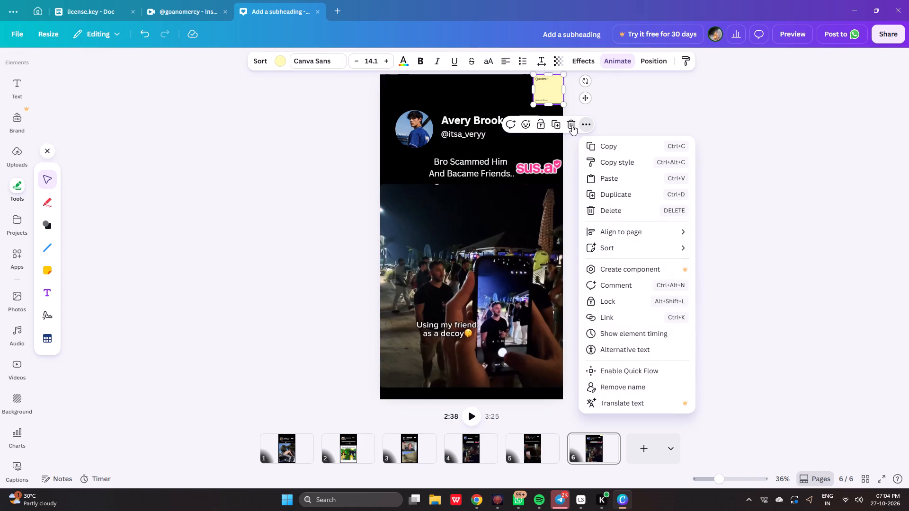
{"action": "left_click", "coordinate": [641, 200]}
{"action": "left_click_drag", "start_coordinate": [553, 96], "coordinate": [408, 93]}
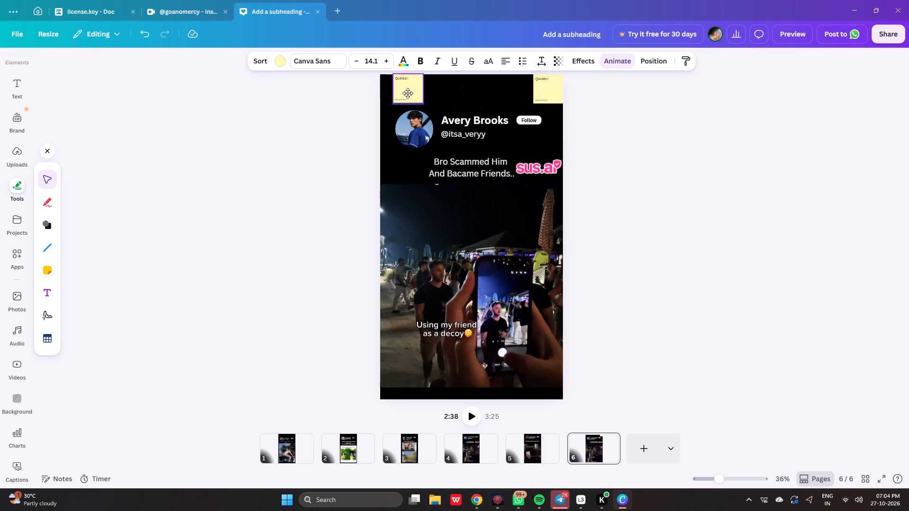
{"action": "left_click_drag", "start_coordinate": [408, 93], "coordinate": [398, 94]}
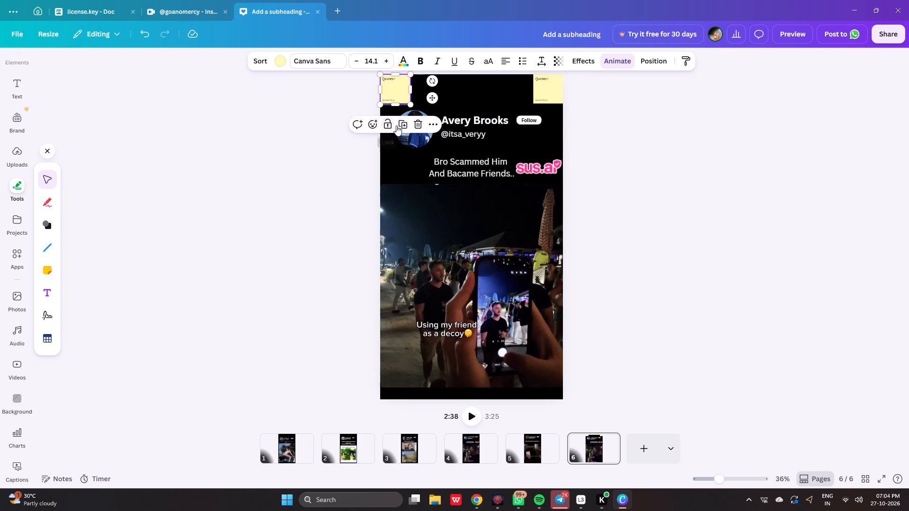
Duplicate the top-left "Quotes:-" sticky note and place the copy in the bottom-left corner of page 6.
{"action": "left_click", "coordinate": [398, 125]}
{"action": "left_click_drag", "start_coordinate": [397, 93], "coordinate": [401, 376]}
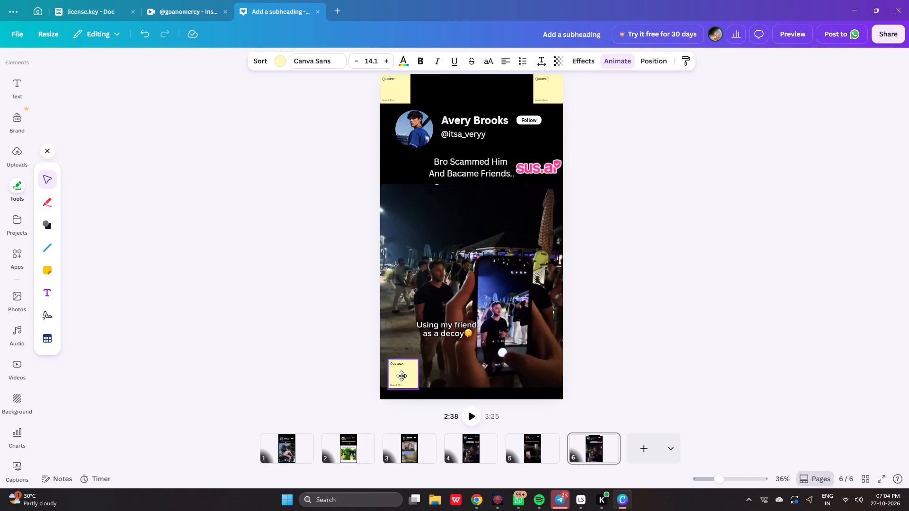
{"action": "left_click_drag", "start_coordinate": [401, 376], "coordinate": [395, 387]}
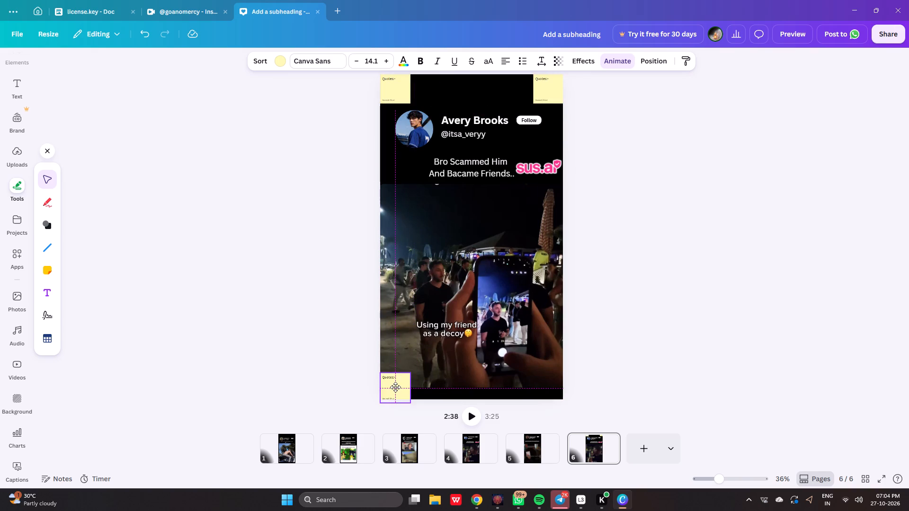
{"action": "left_click_drag", "start_coordinate": [395, 387], "coordinate": [395, 385]}
Duplicate the bottom-left "Quotes:-" sticky note and place the copy in the bottom-right corner of page 6.
{"action": "left_click", "coordinate": [406, 353]}
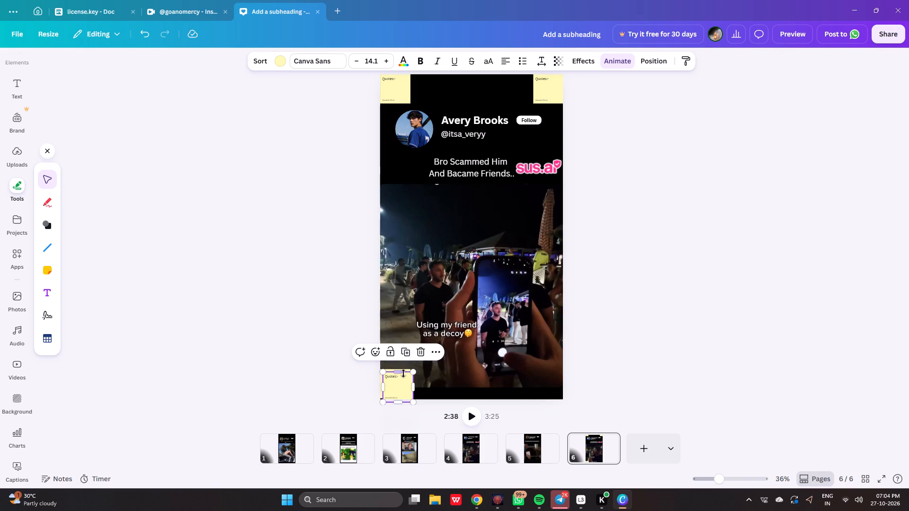
{"action": "left_click_drag", "start_coordinate": [400, 382], "coordinate": [545, 377]}
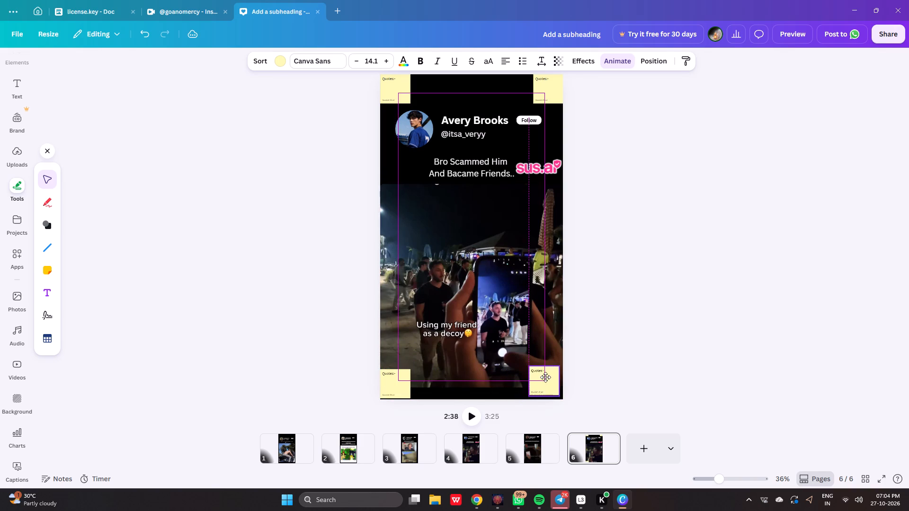
{"action": "left_click_drag", "start_coordinate": [545, 377], "coordinate": [548, 379]}
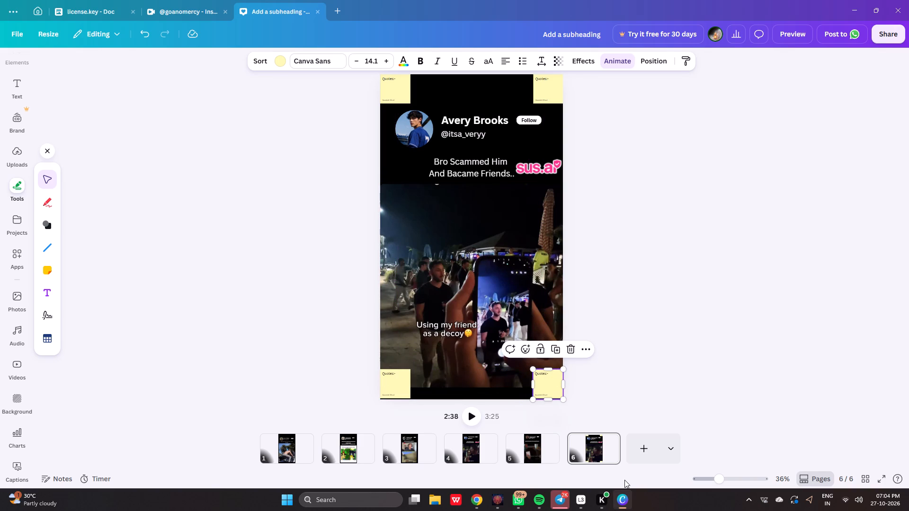
{"action": "left_click", "coordinate": [785, 319]}
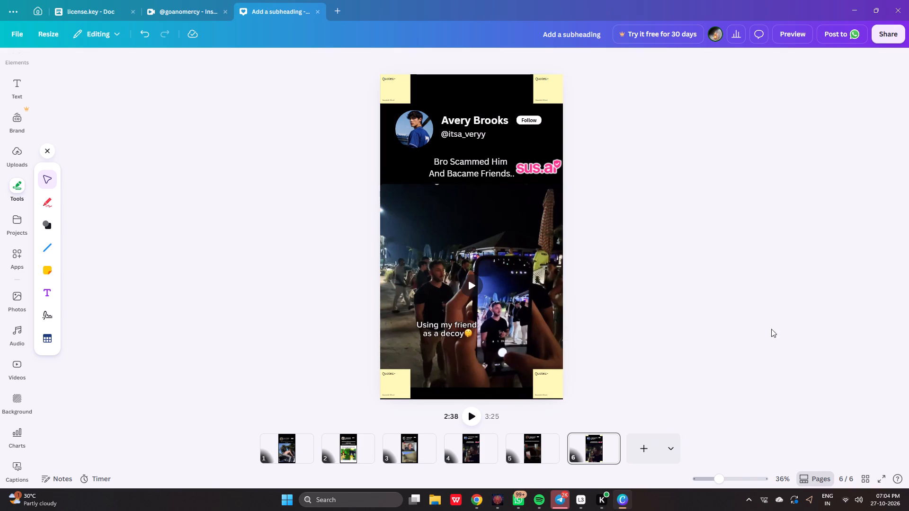
Check the corner sticky notes and fine-align the bottom-right one with the page edges, level with the bottom-left note.
{"action": "left_click", "coordinate": [546, 381]}
{"action": "left_click", "coordinate": [609, 391]}
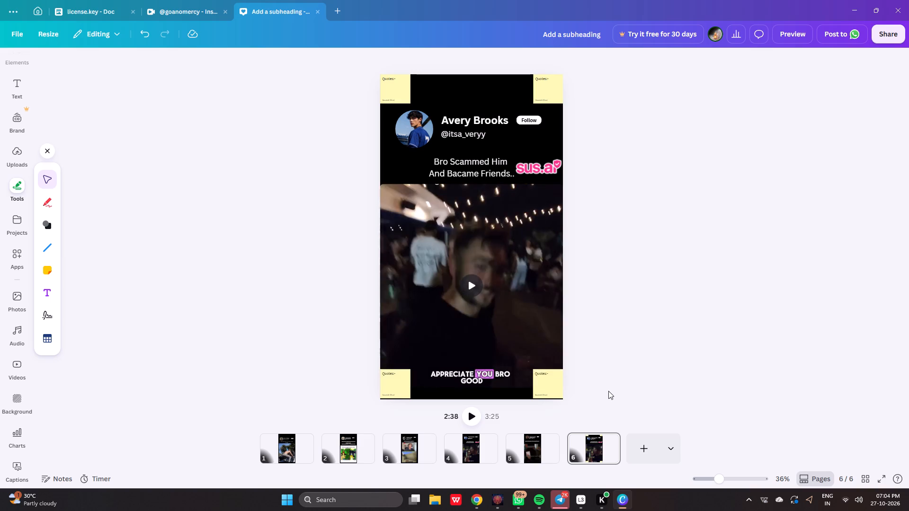
{"action": "left_click", "coordinate": [549, 392]}
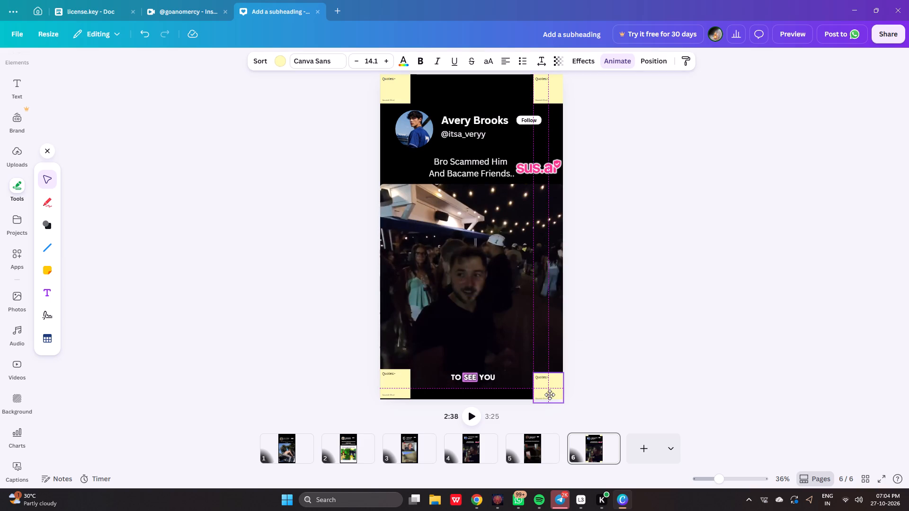
{"action": "left_click", "coordinate": [322, 388]}
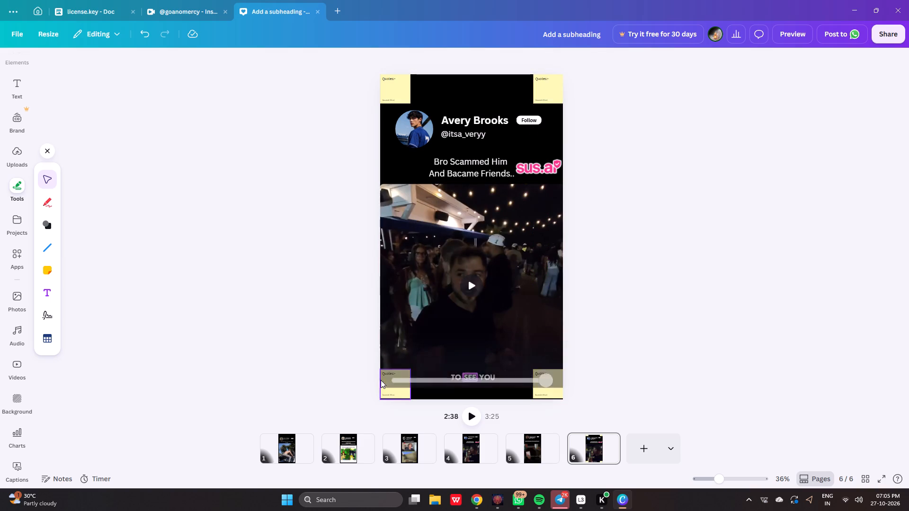
{"action": "left_click", "coordinate": [393, 391]}
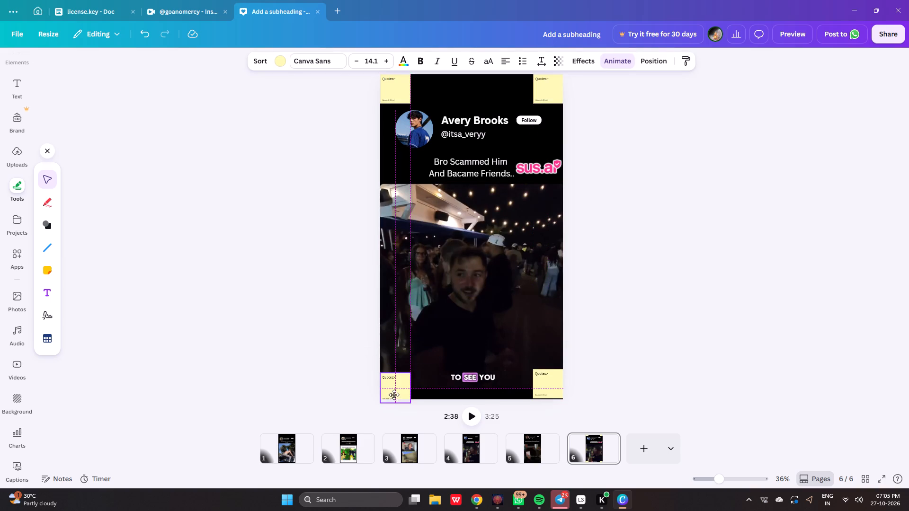
{"action": "left_click", "coordinate": [646, 377]}
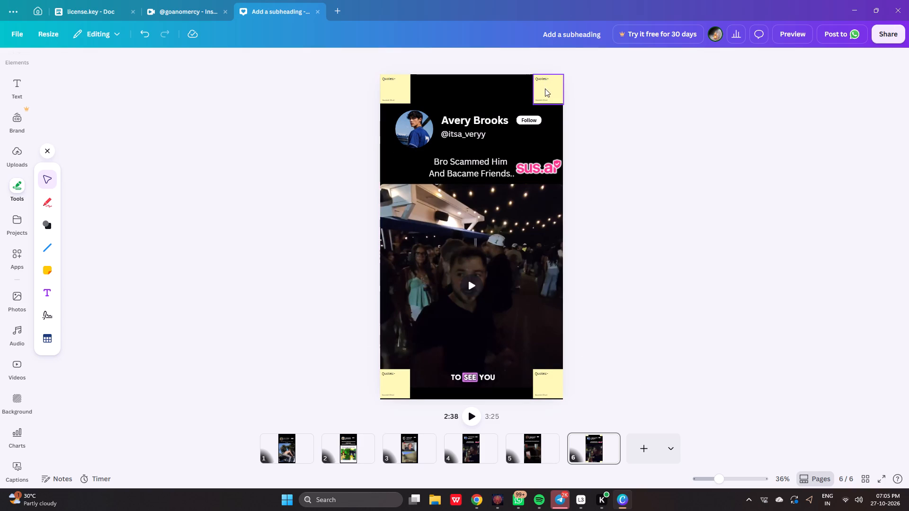
{"action": "left_click", "coordinate": [545, 88]}
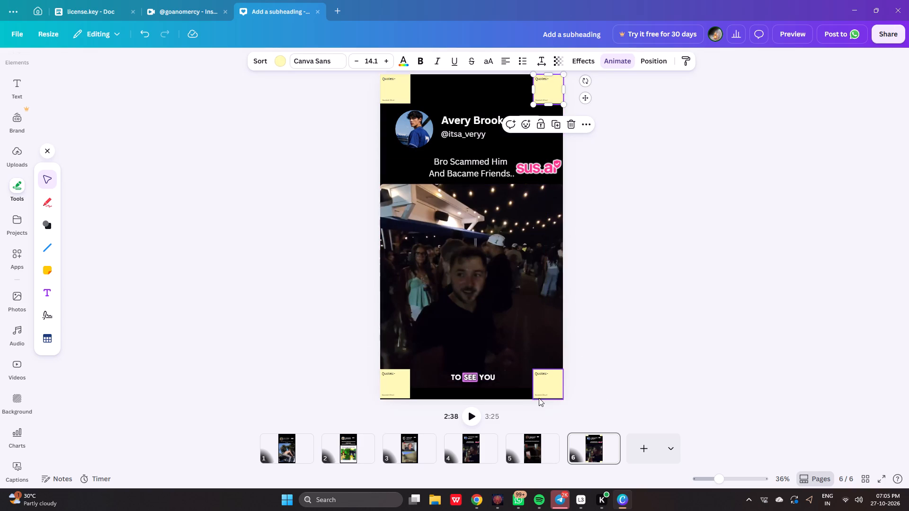
{"action": "left_click", "coordinate": [549, 383]}
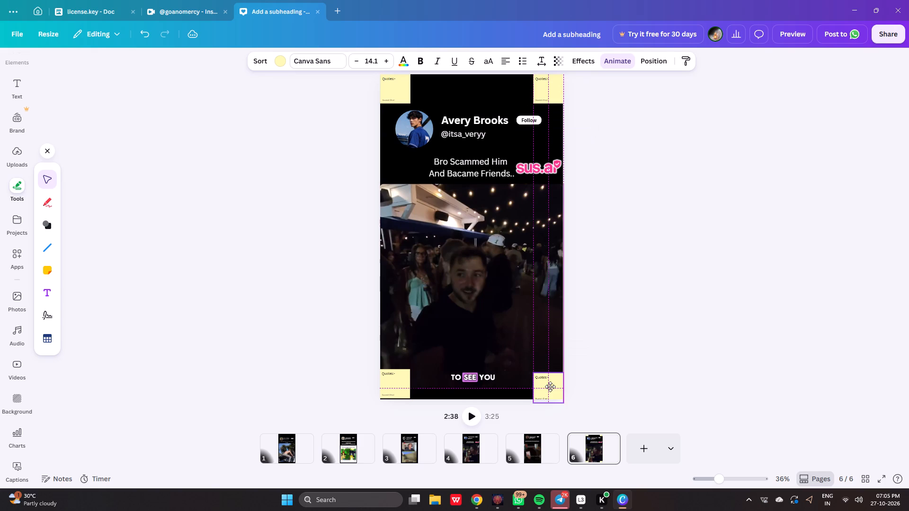
{"action": "left_click", "coordinate": [619, 382]}
{"action": "left_click_drag", "start_coordinate": [557, 392], "coordinate": [556, 389]}
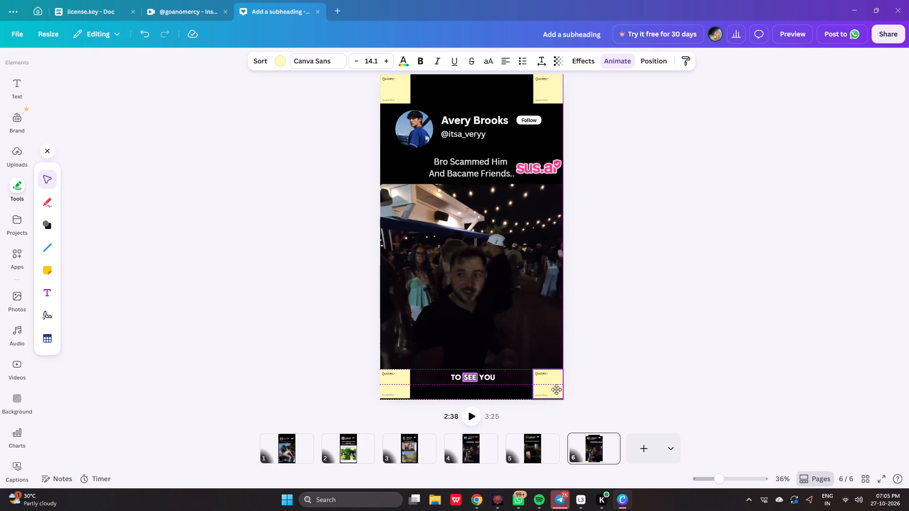
{"action": "left_click_drag", "start_coordinate": [556, 389], "coordinate": [558, 388]}
{"action": "left_click", "coordinate": [628, 374]}
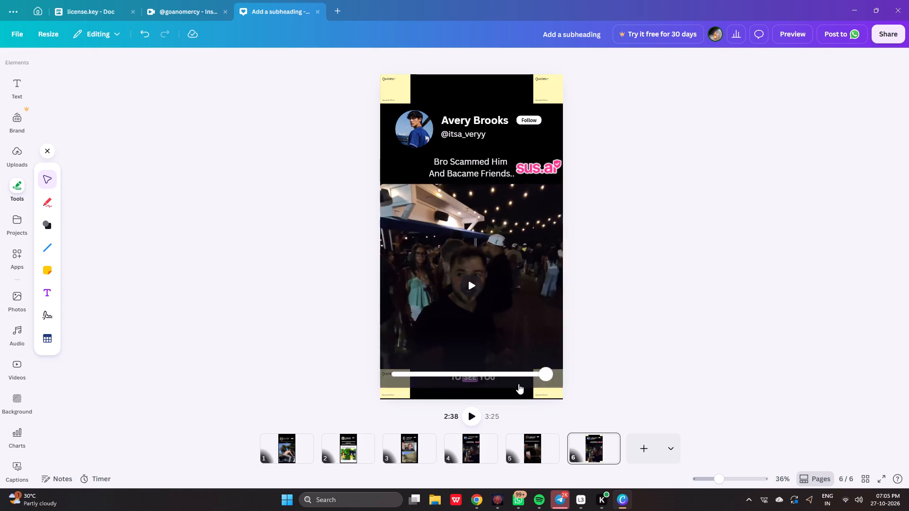
Apply the Arsenal/Radley colour and font style to page 6.
{"action": "left_click", "coordinate": [460, 86]}
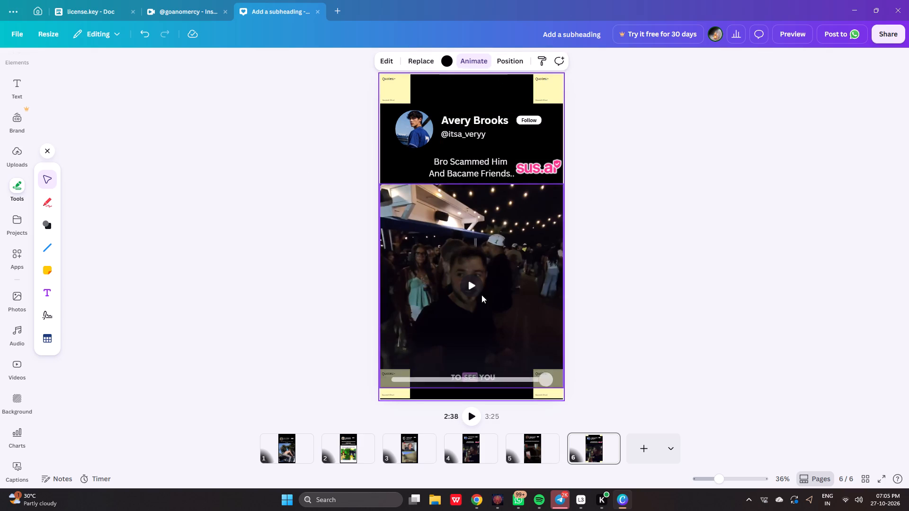
{"action": "left_click", "coordinate": [394, 63]}
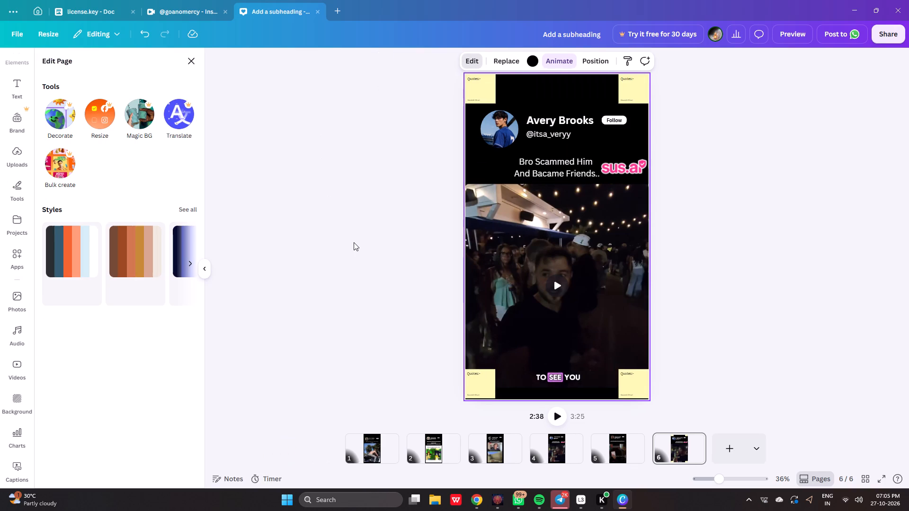
{"action": "left_click", "coordinate": [56, 261]}
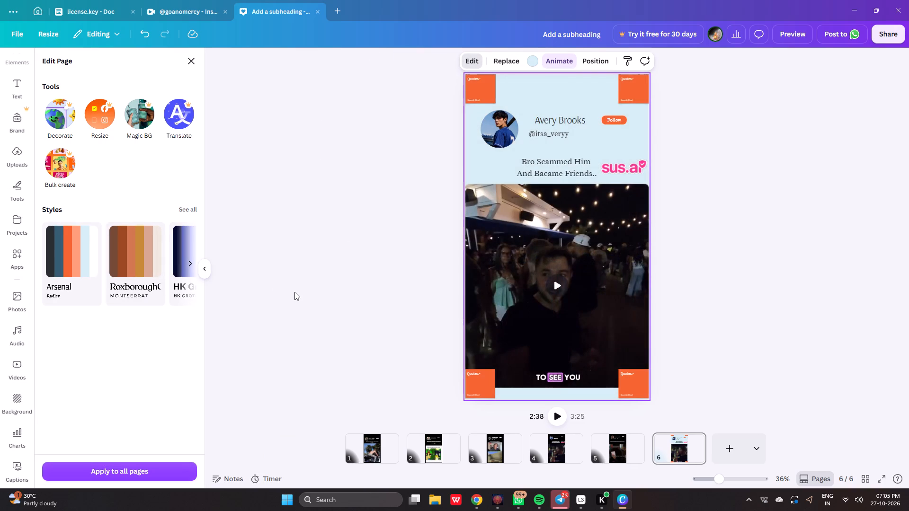
{"action": "left_click", "coordinate": [294, 292]}
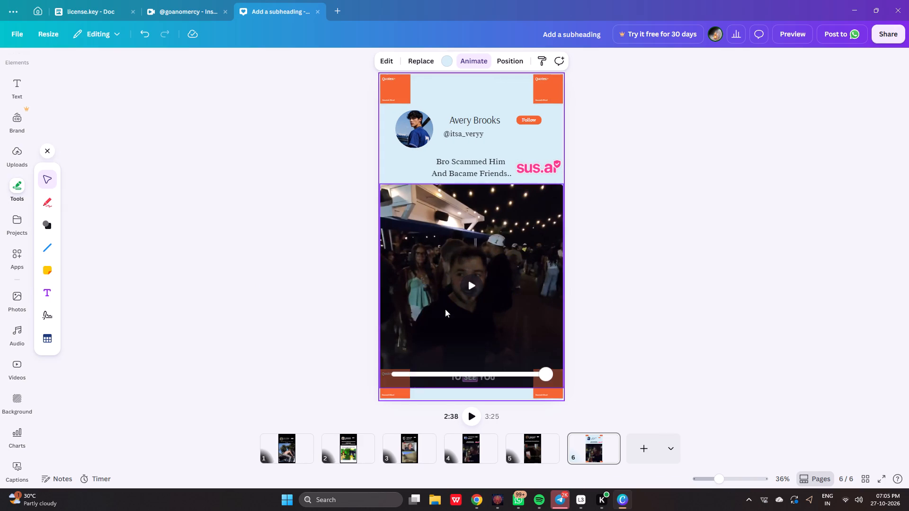